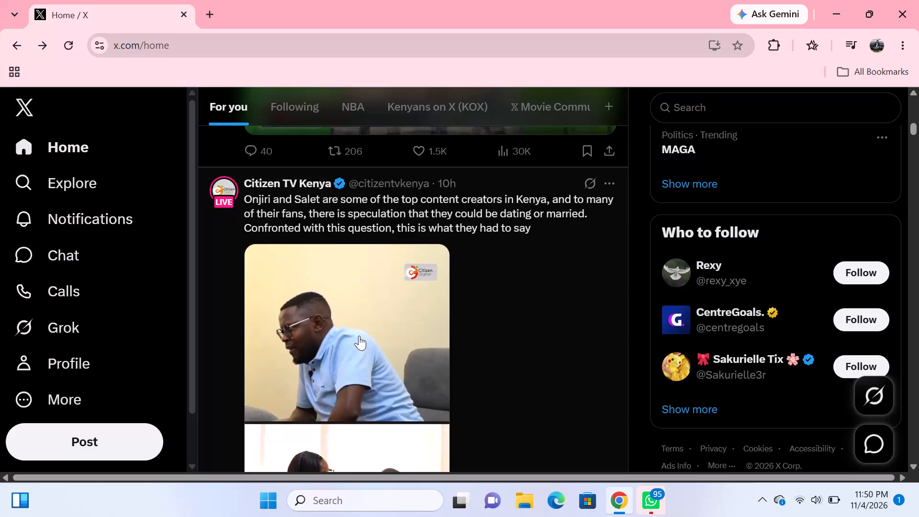
# Browse the posts in the For you feed, including the Medzonetv post with the foil-wrapped infusion bottles.
pyautogui.scroll(-4, 719, 355)
pyautogui.scroll(-2, 318, 326)
pyautogui.scroll(1, 349, 294)
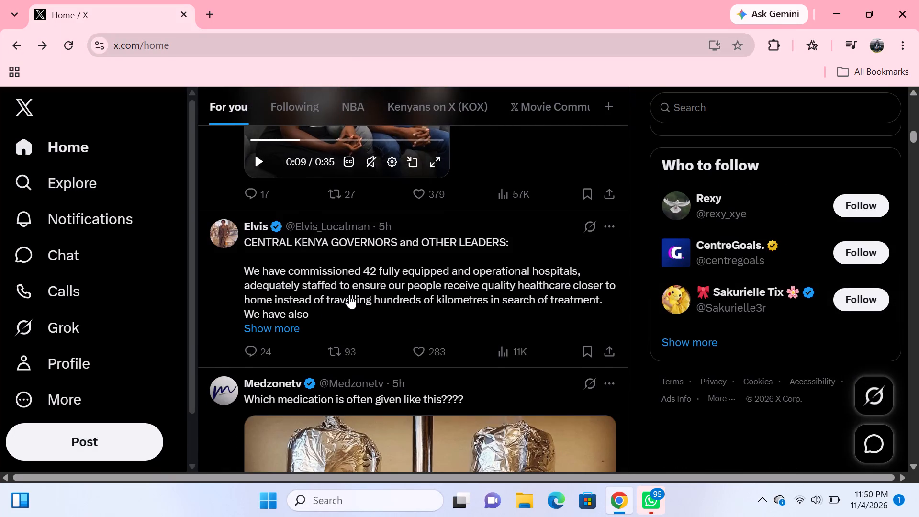
pyautogui.scroll(-3, 357, 300)
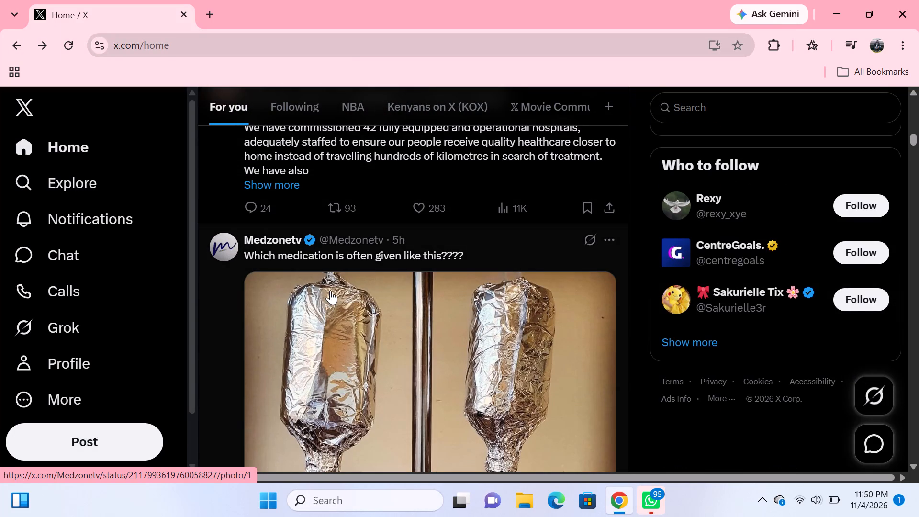
pyautogui.scroll(-3, 337, 291)
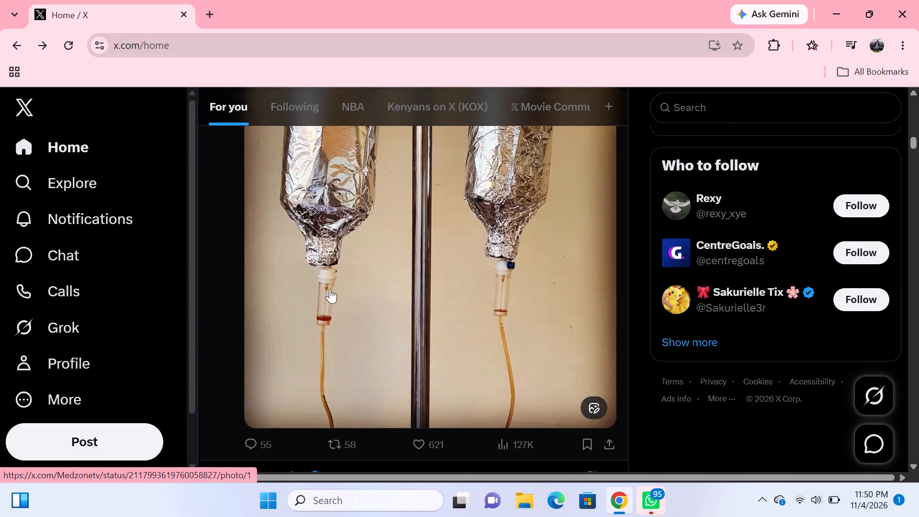
pyautogui.scroll(1, 324, 284)
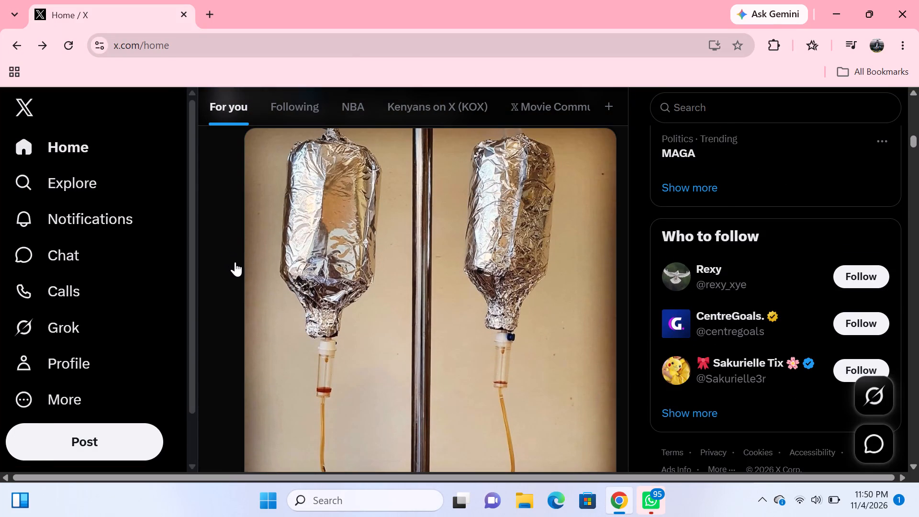
pyautogui.scroll(-2, 246, 265)
# Open the Medzonetv post "Which medication is often given like this????" and read through its replies.
pyautogui.click(225, 242)
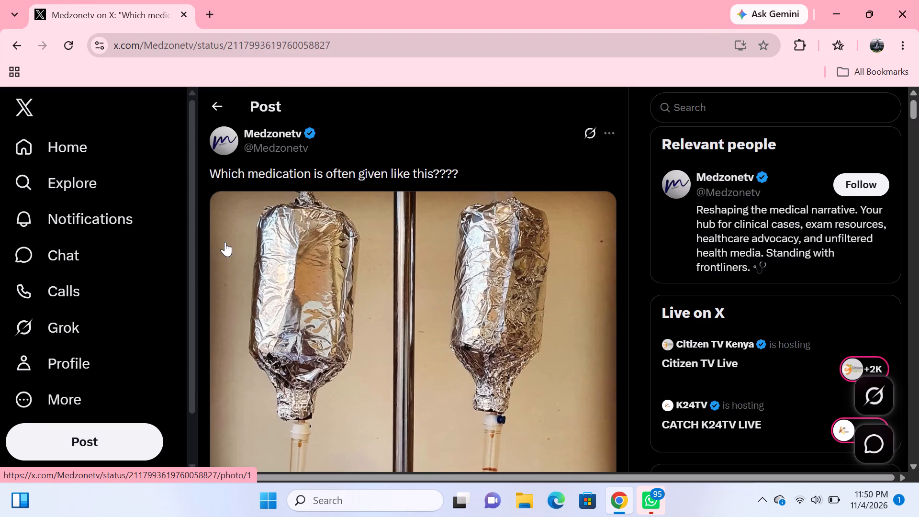
pyautogui.scroll(-6, 225, 242)
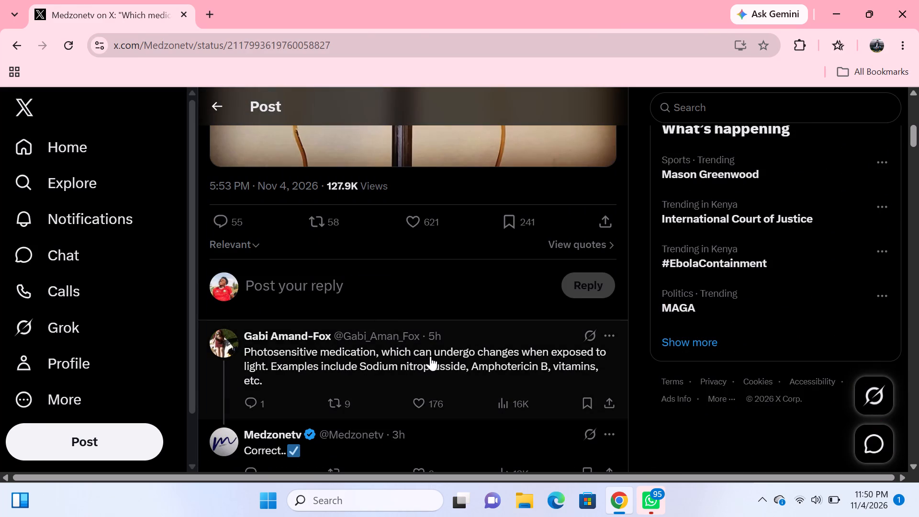
pyautogui.scroll(-1, 360, 382)
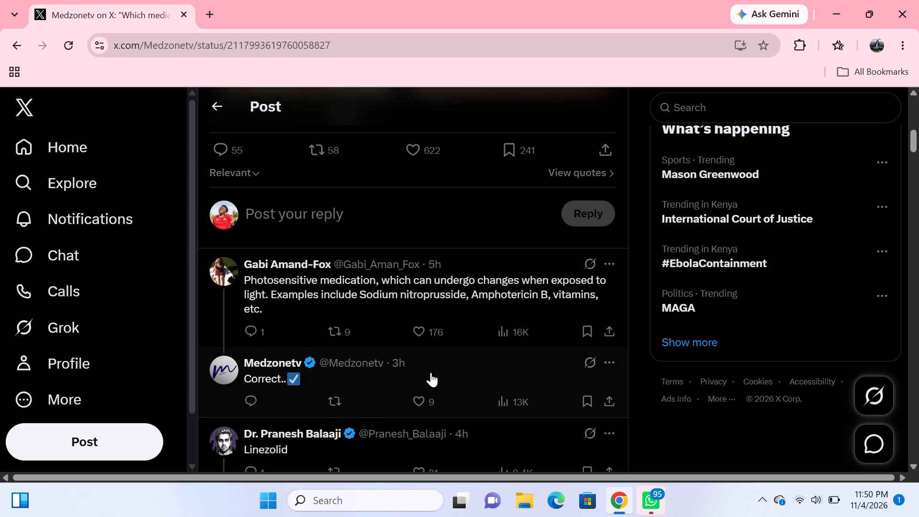
pyautogui.scroll(-2, 431, 372)
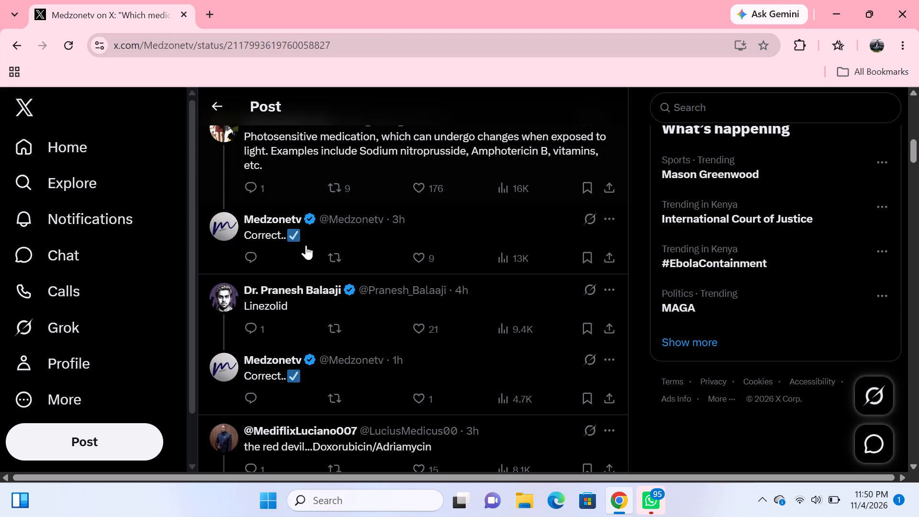
pyautogui.scroll(-2, 346, 283)
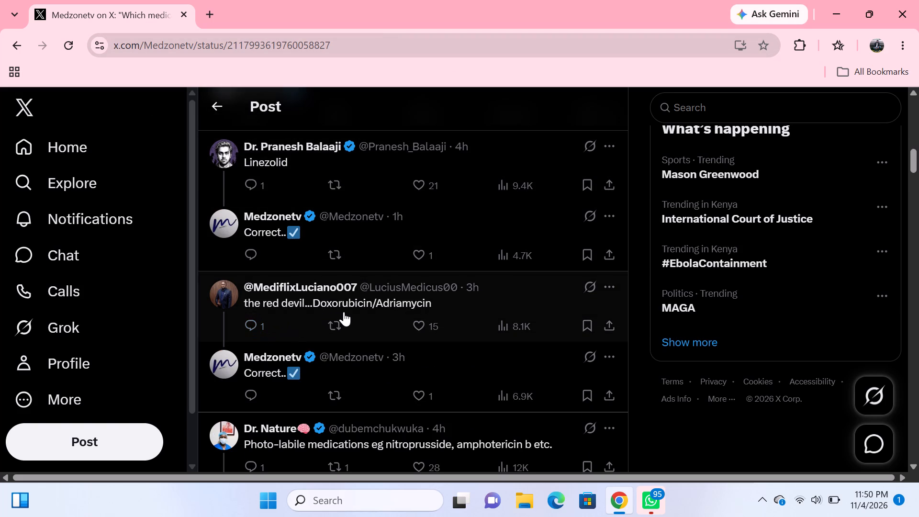
pyautogui.scroll(-2, 385, 300)
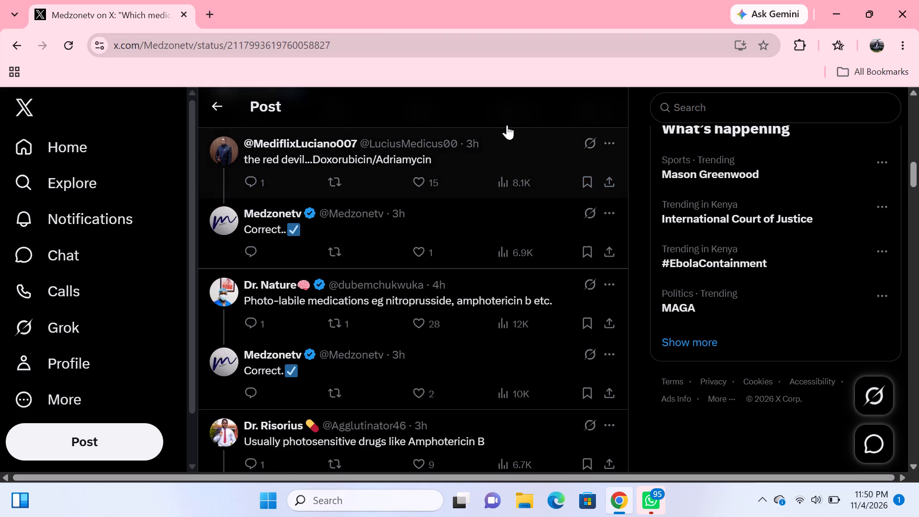
# Open a browser window under the first of the other Chrome profiles.
pyautogui.click(872, 41)
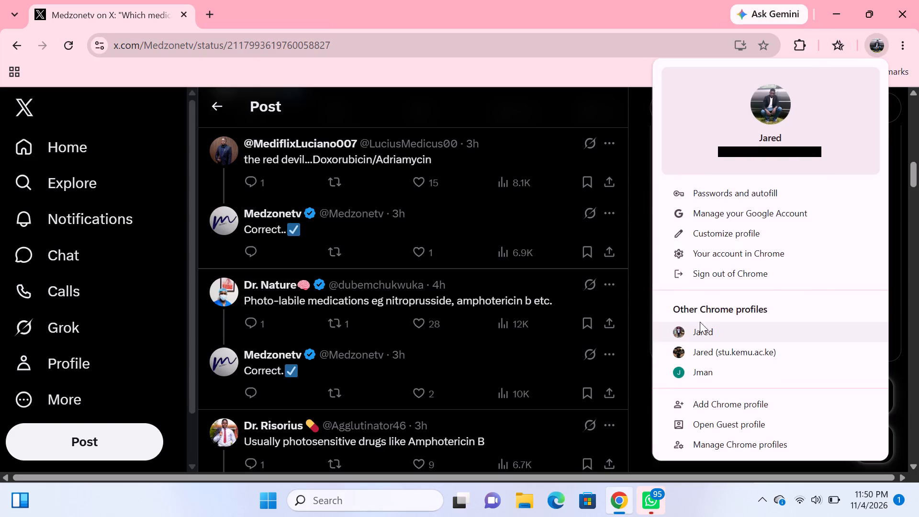
pyautogui.click(705, 333)
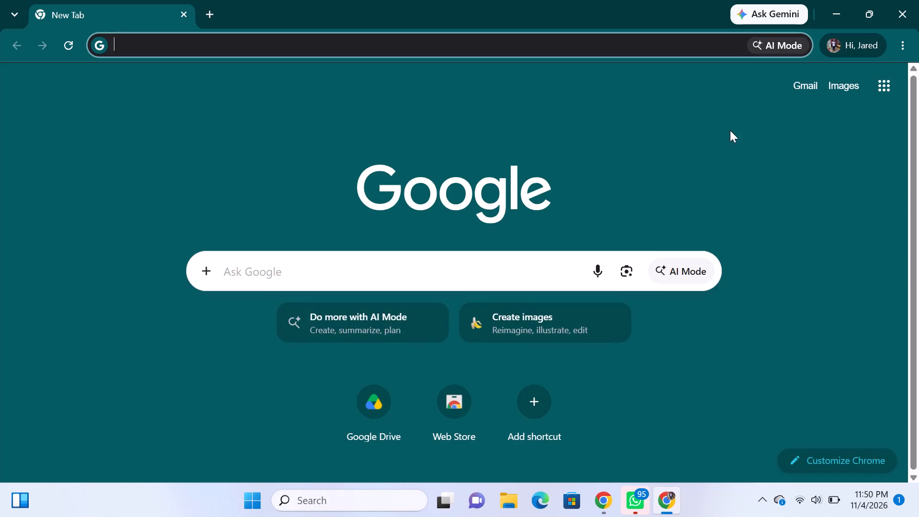
# Search Google for "worldquant brain" using the earlier search suggestion.
pyautogui.click(228, 45)
pyautogui.click(169, 75)
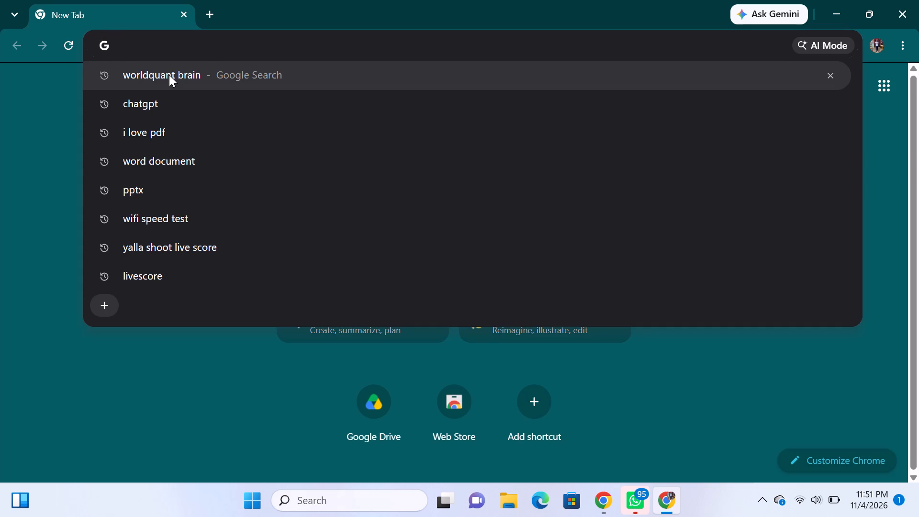
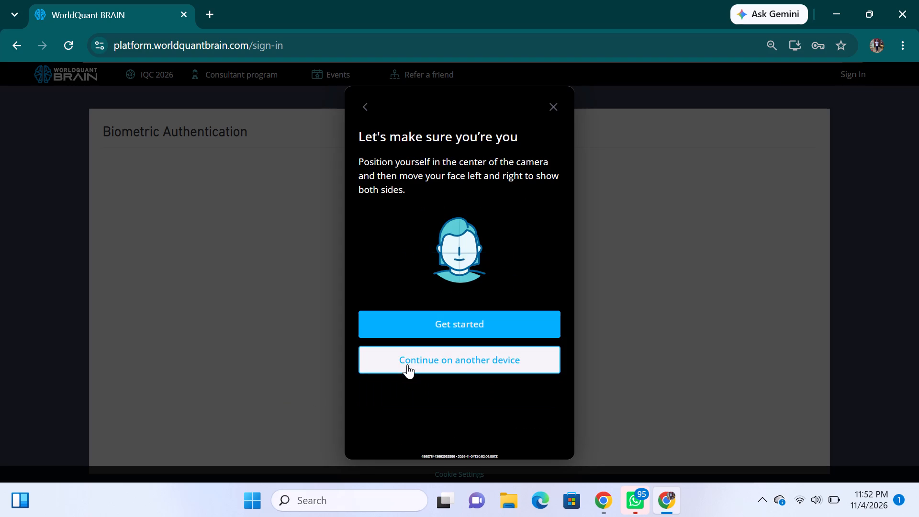
# Complete the biometric identity check by continuing on another device, and finish signing in to the platform.
pyautogui.click(451, 364)
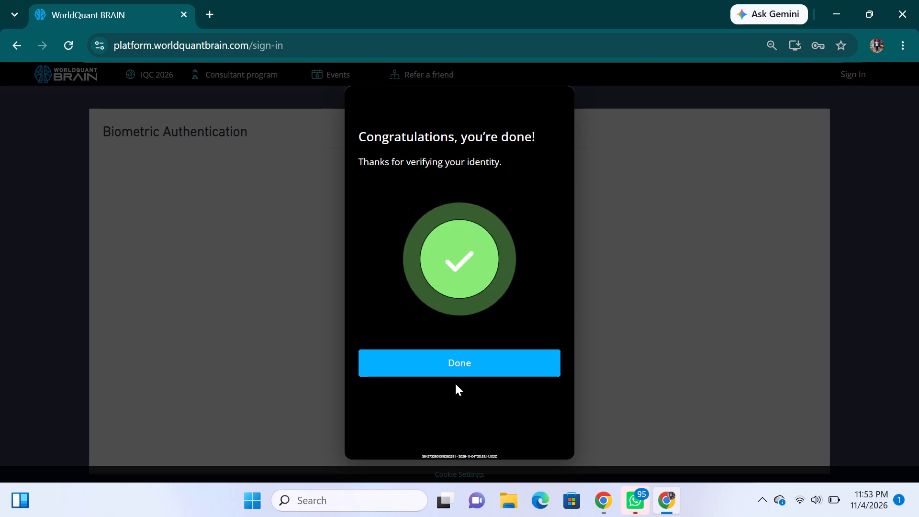
pyautogui.click(489, 365)
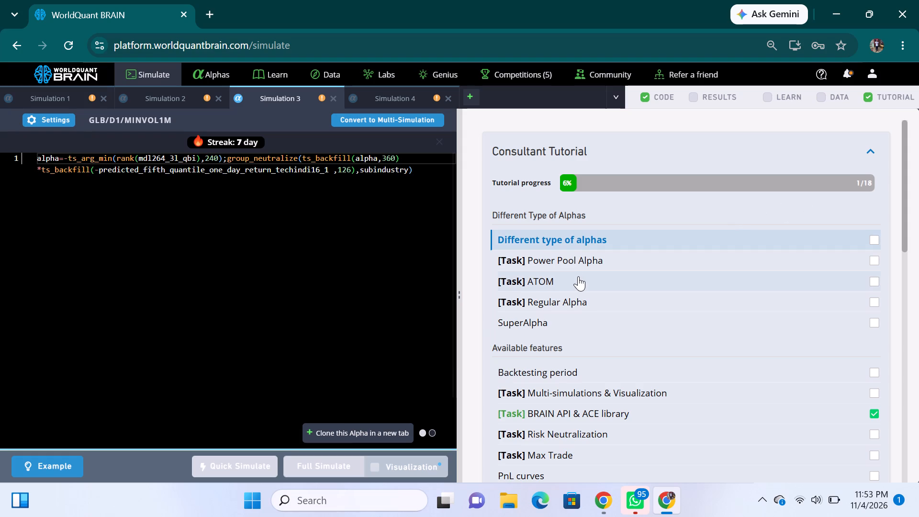
# Examine Simulation 3's results, from the PnL chart through the IS Summary and regional aggregate data to the sections below.
pyautogui.scroll(2, 578, 276)
pyautogui.click(365, 260)
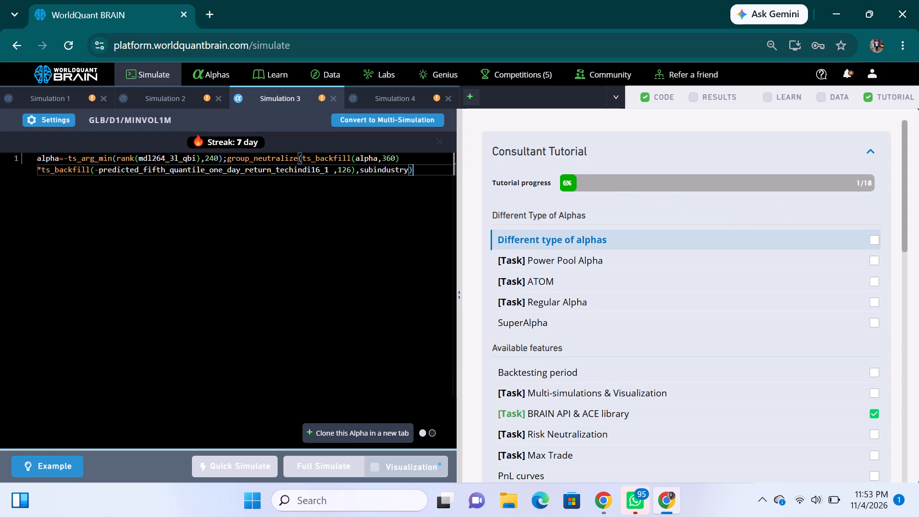
pyautogui.click(820, 95)
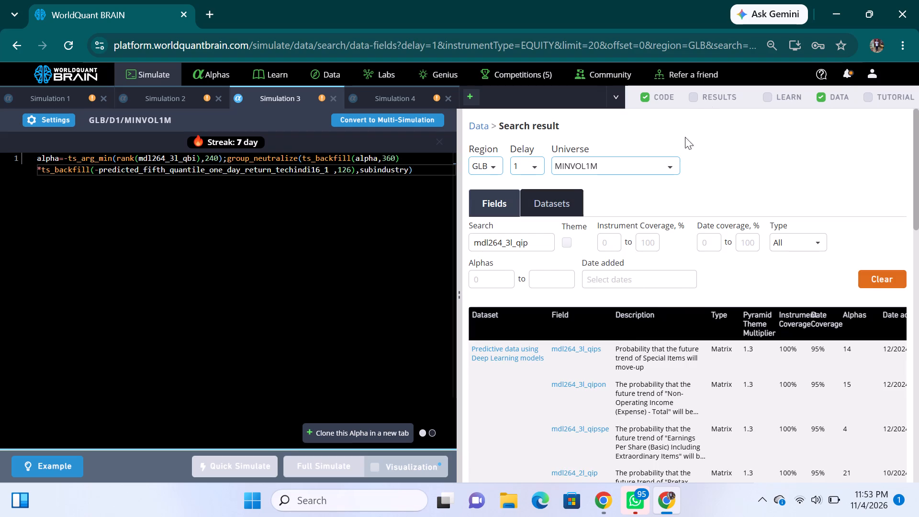
pyautogui.click(692, 96)
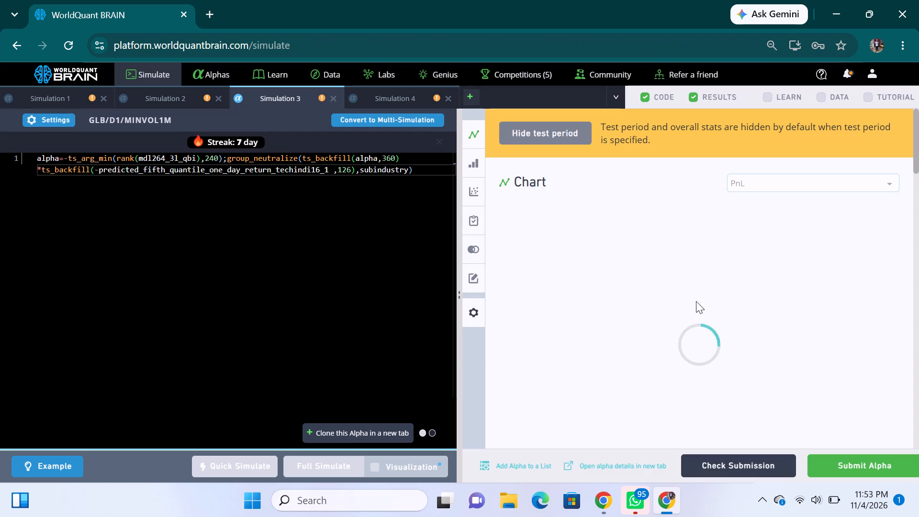
pyautogui.scroll(-3, 697, 370)
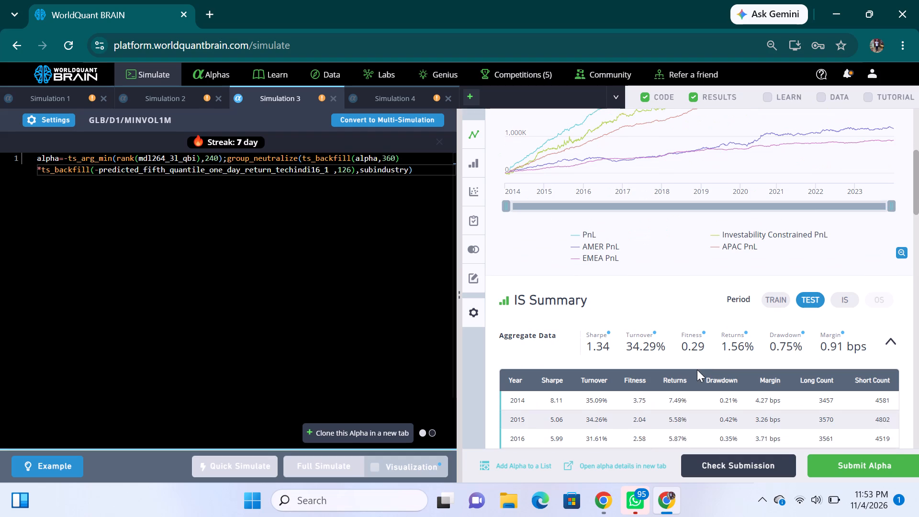
pyautogui.scroll(-7, 676, 371)
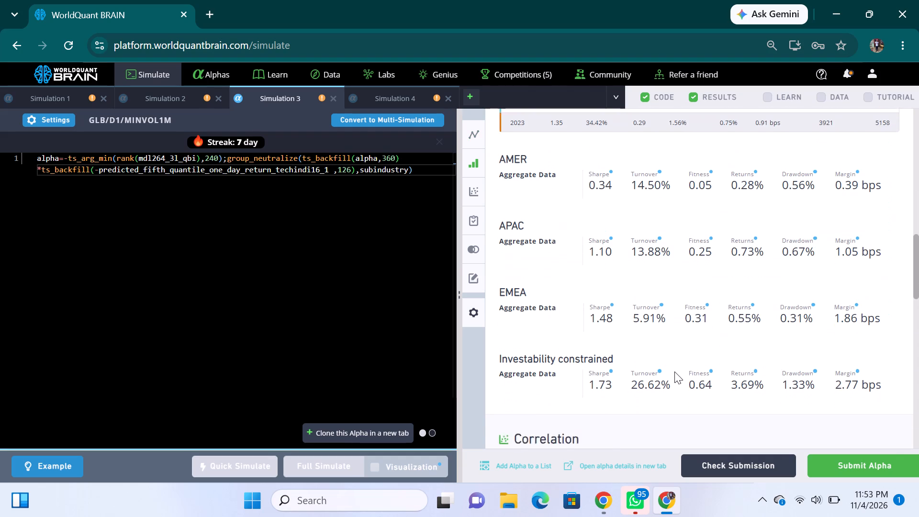
pyautogui.scroll(-2, 674, 371)
# Switch to Simulation 1 and look over its alpha properties and description.
pyautogui.click(37, 94)
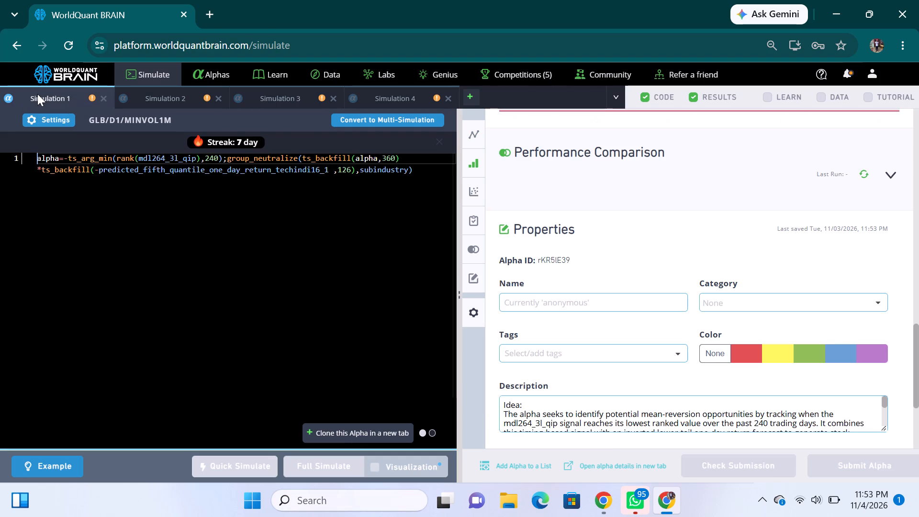
pyautogui.rightClick(37, 94)
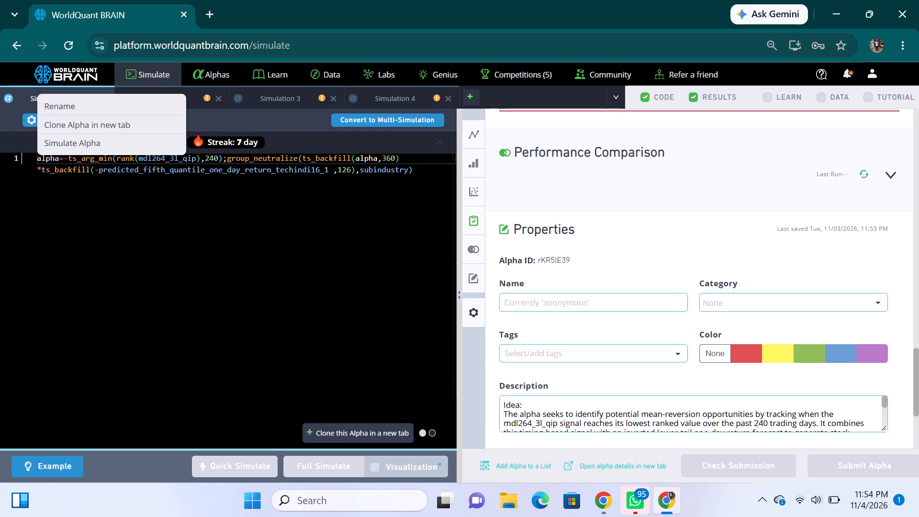
pyautogui.click(186, 251)
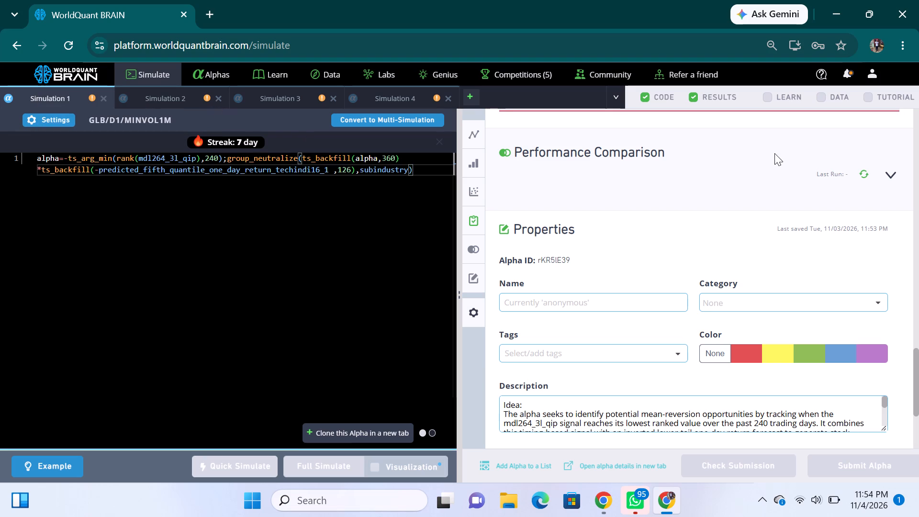
pyautogui.scroll(-2, 733, 273)
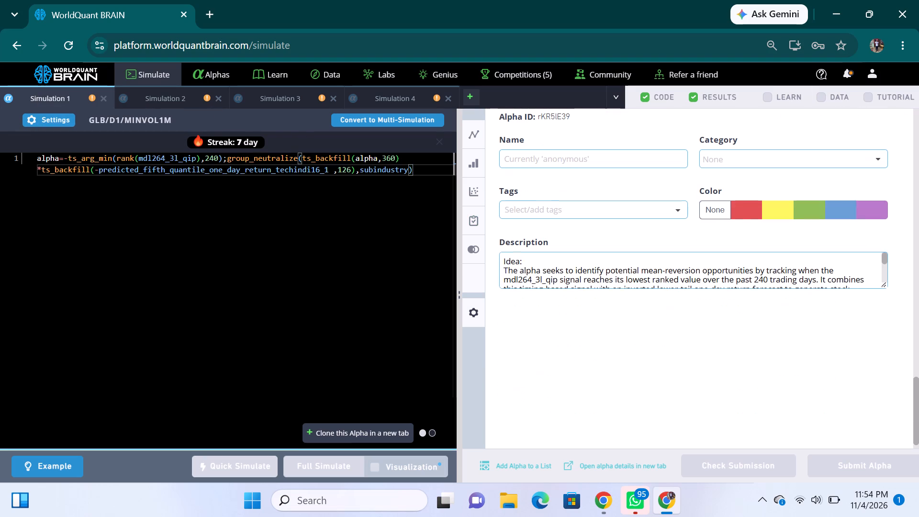
pyautogui.scroll(-1, 716, 269)
pyautogui.scroll(2, 714, 268)
# Show the data field search results beside Simulation 1's code.
pyautogui.click(826, 95)
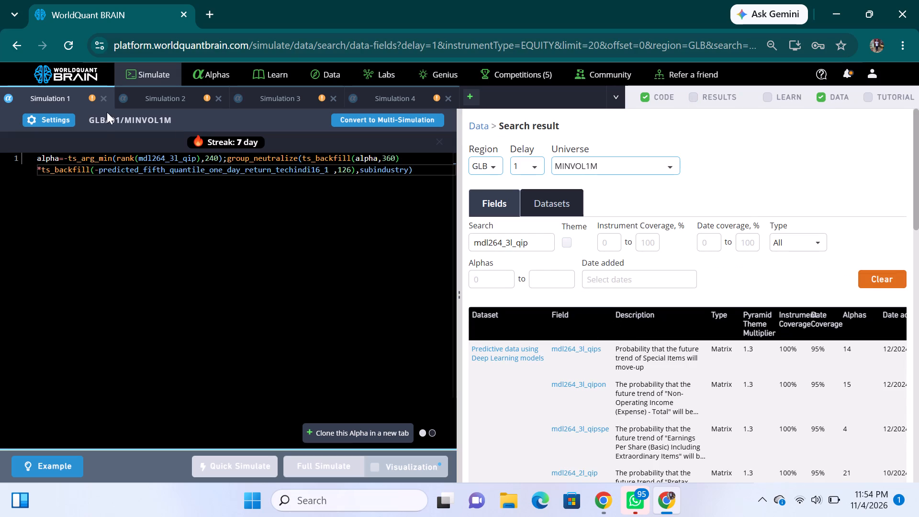
# Close Simulation 2, Simulation 3 and Simulation 4, keeping only Simulation 1 open.
pyautogui.click(77, 101)
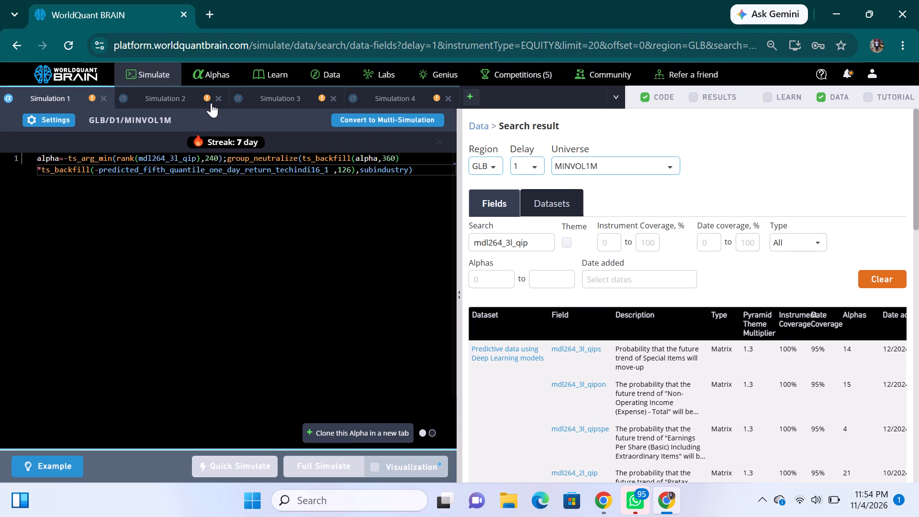
pyautogui.click(215, 99)
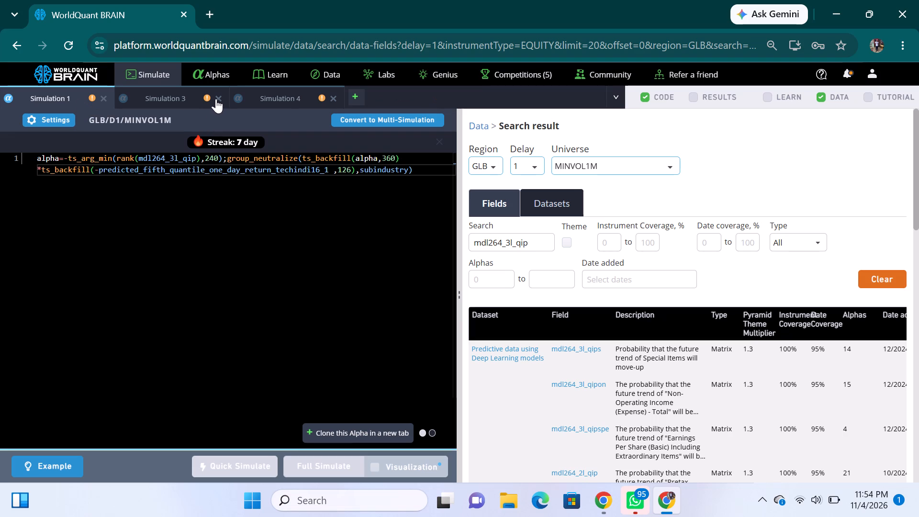
pyautogui.click(216, 99)
pyautogui.click(216, 99)
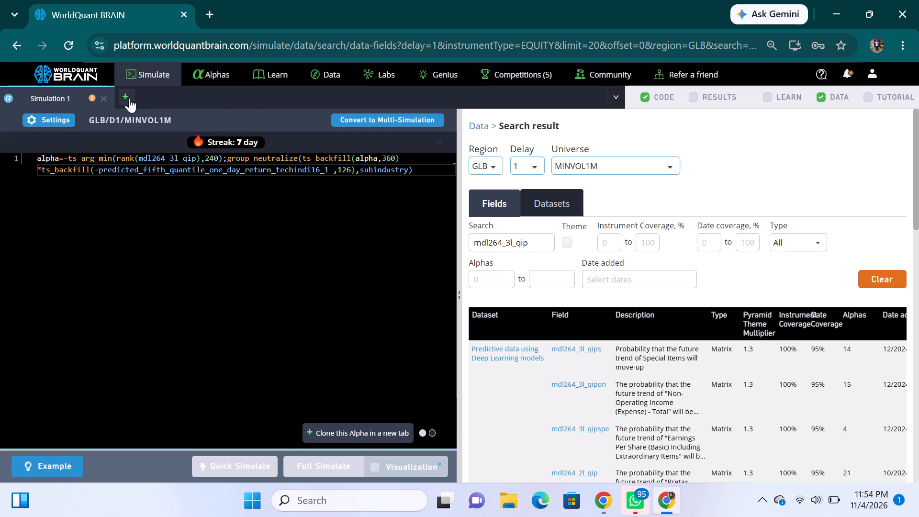
# Cut the field mdl264_3l_qip out of the rank() call in Simulation 1's expression, leaving its parentheses empty.
pyautogui.doubleClick(171, 160)
pyautogui.rightClick(171, 160)
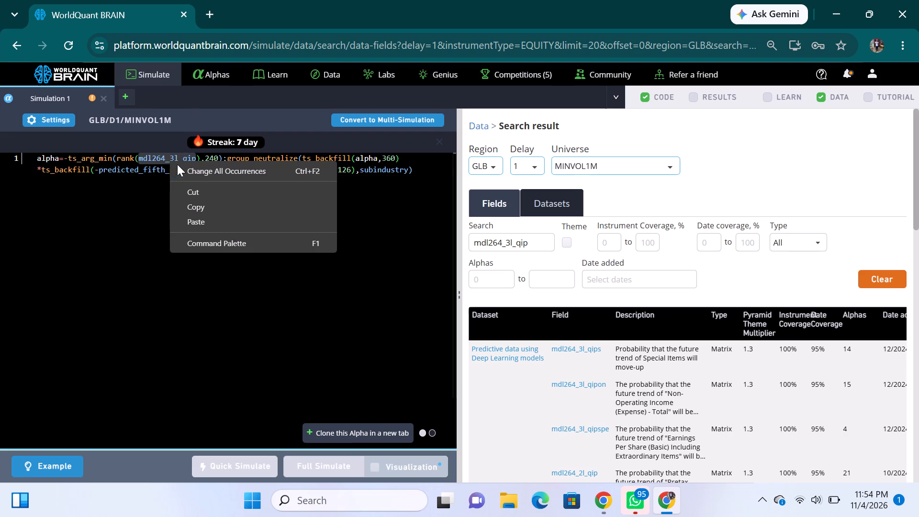
pyautogui.click(202, 211)
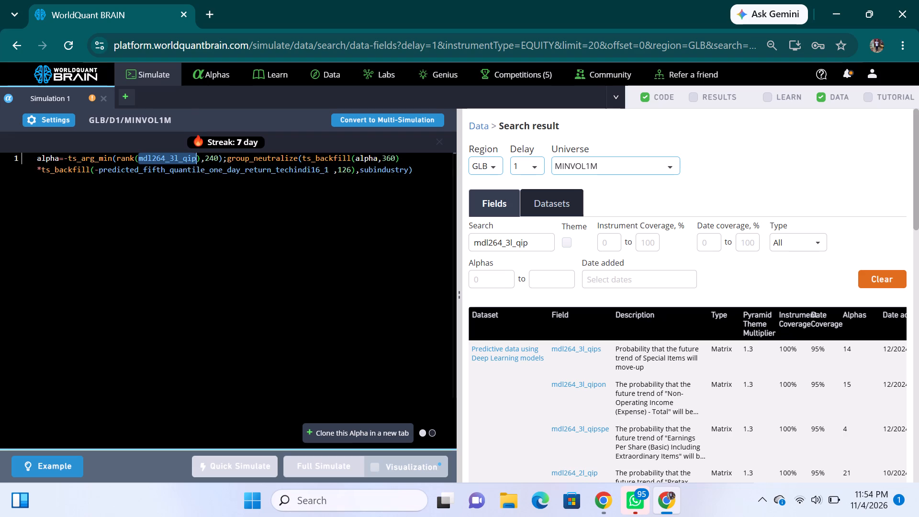
pyautogui.rightClick(165, 157)
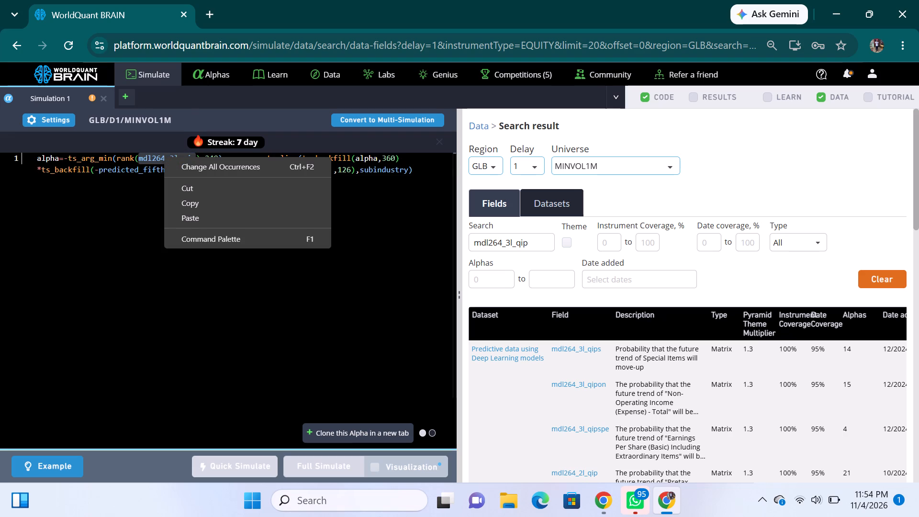
pyautogui.click(218, 306)
pyautogui.click(154, 162)
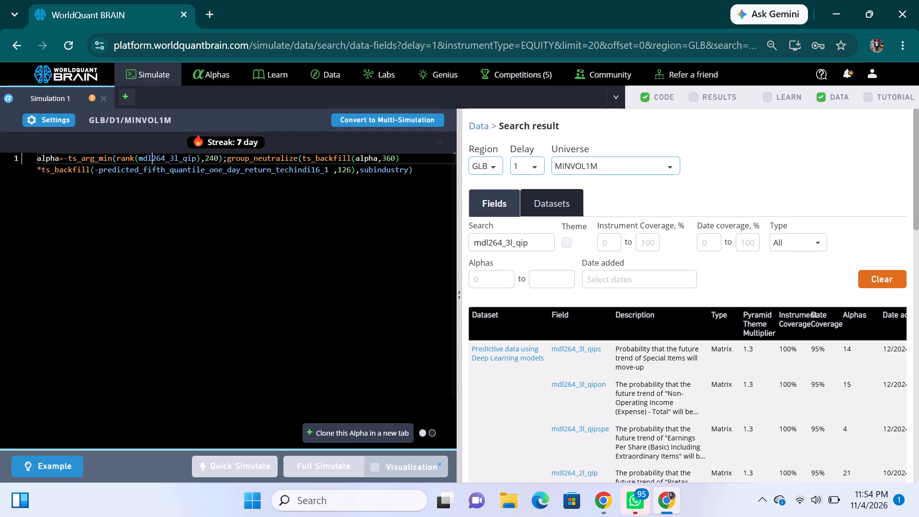
pyautogui.click(154, 162)
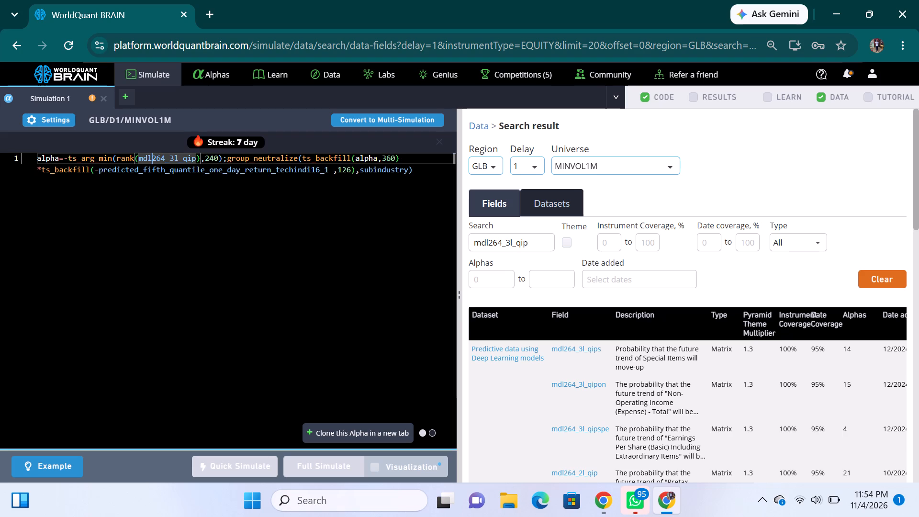
pyautogui.click(194, 291)
pyautogui.doubleClick(164, 158)
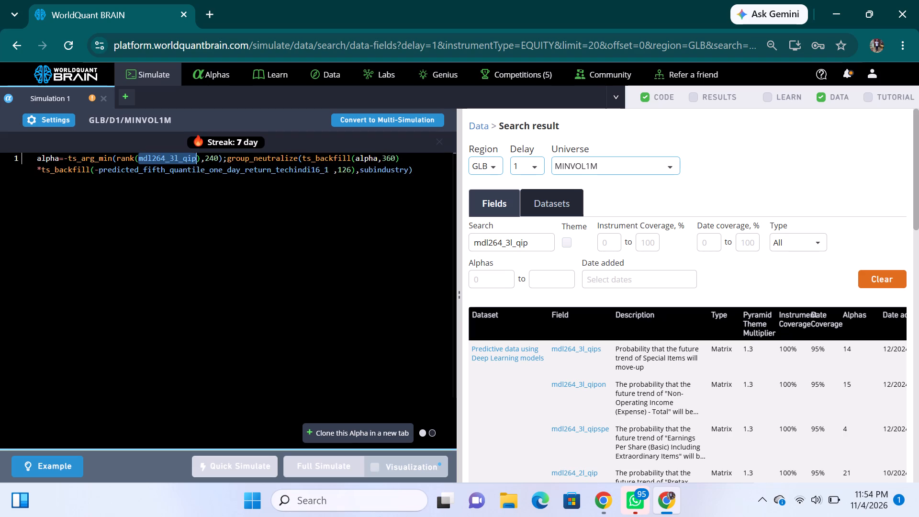
pyautogui.rightClick(164, 158)
pyautogui.click(195, 188)
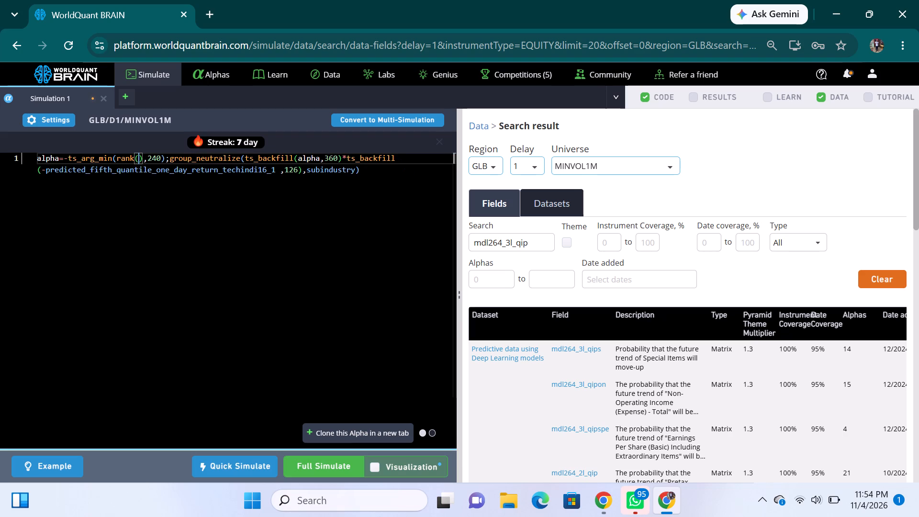
# Clone the alpha with the empty rank() call into three new simulation tabs.
pyautogui.click(330, 431)
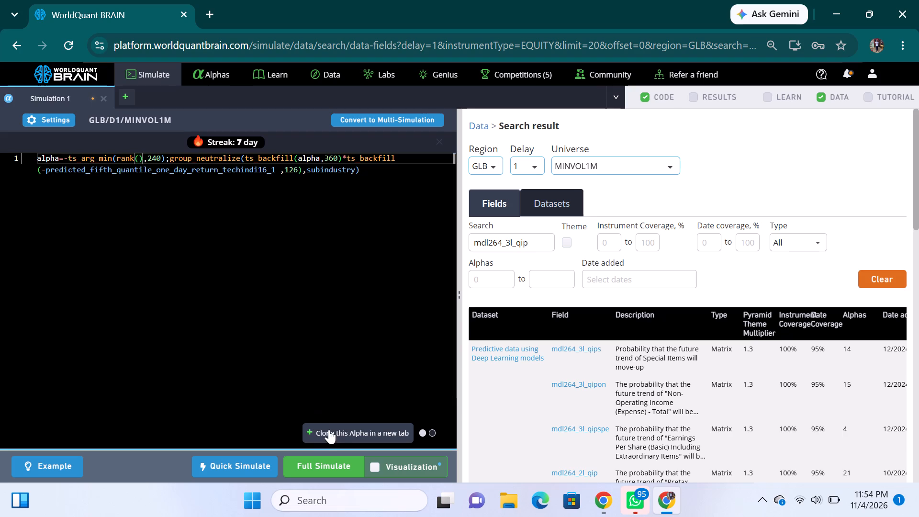
pyautogui.click(339, 434)
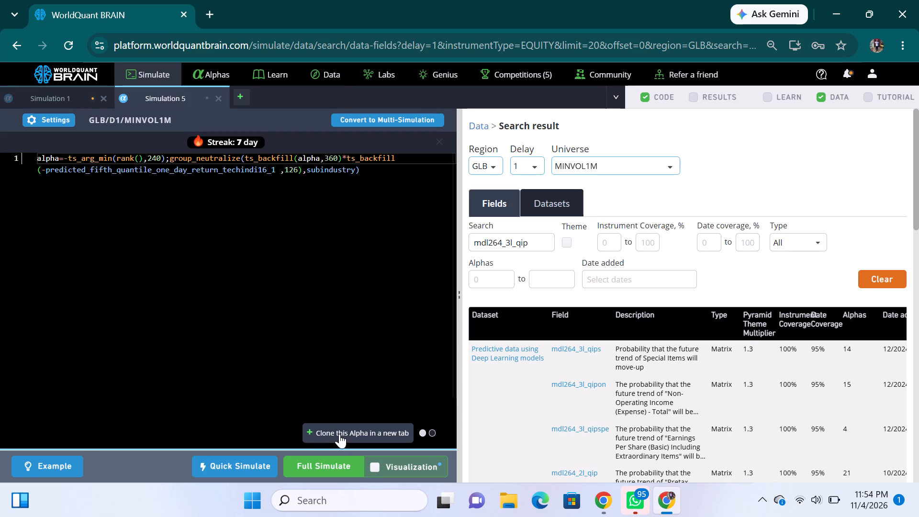
pyautogui.click(339, 434)
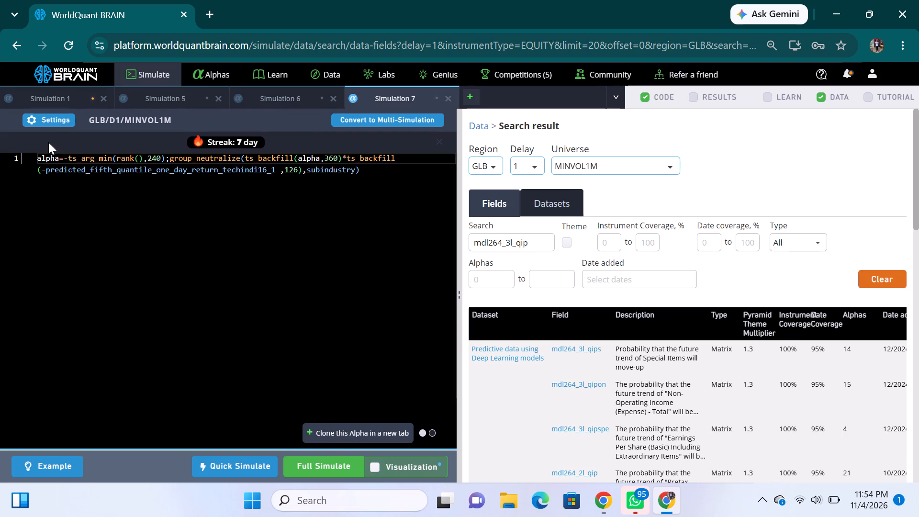
# Return to Simulation 1 and look through the data fields listed for mdl264_3l_qip.
pyautogui.click(71, 94)
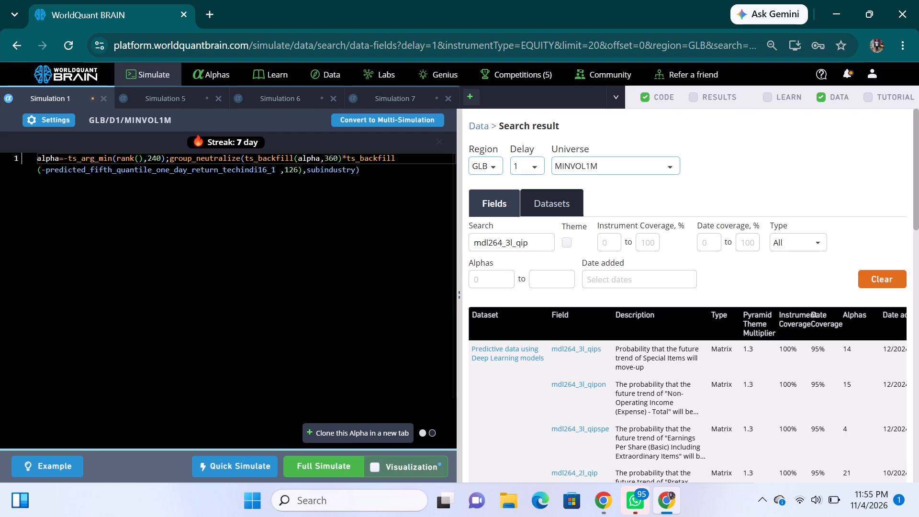
pyautogui.scroll(-1, 295, 248)
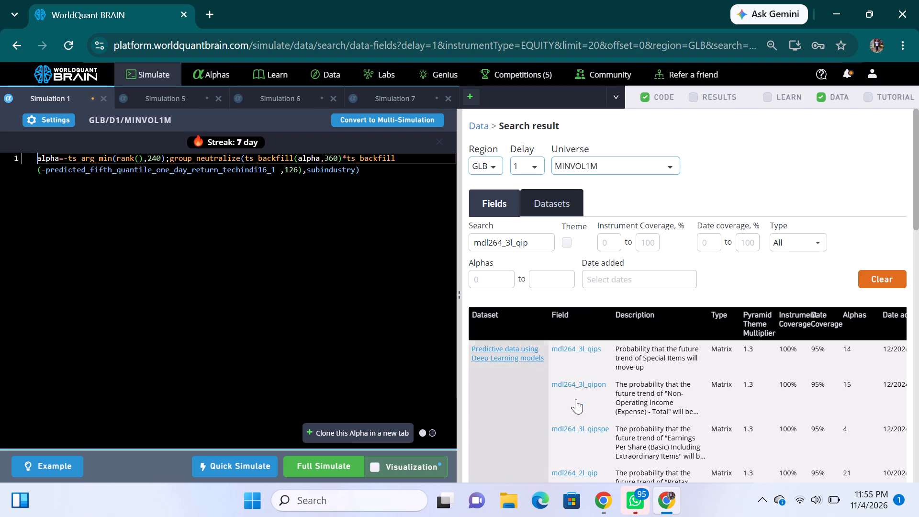
# Look further down the data fields found for mdl264_3l_qip.
pyautogui.scroll(-4, 635, 423)
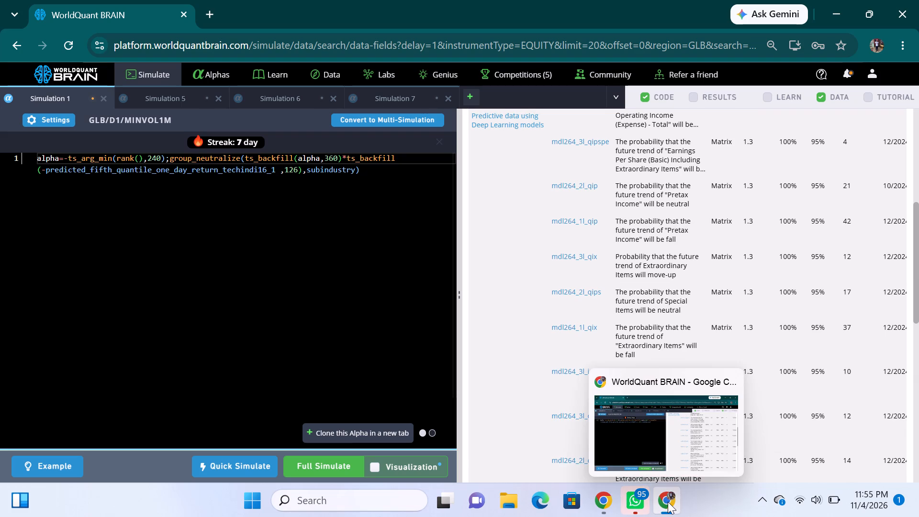
# Switch to the other Chrome window showing the X post and open a new browser tab there.
pyautogui.click(602, 502)
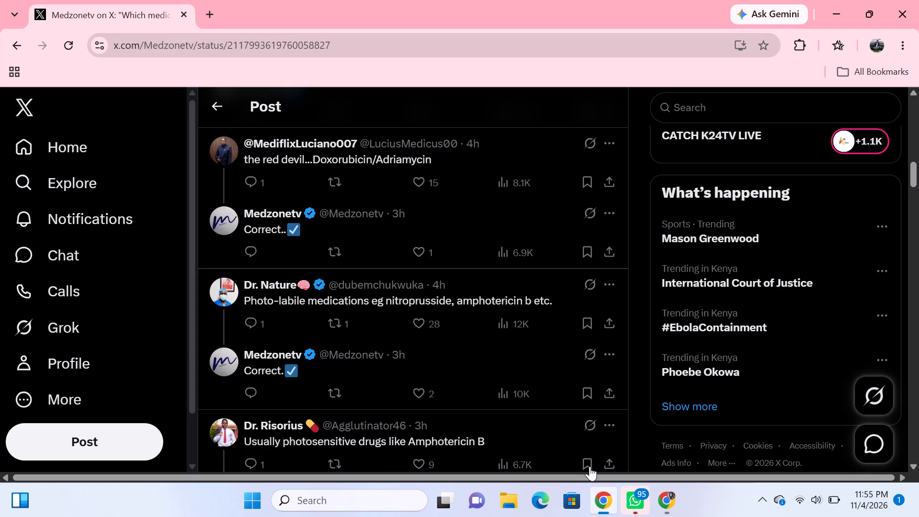
pyautogui.click(205, 15)
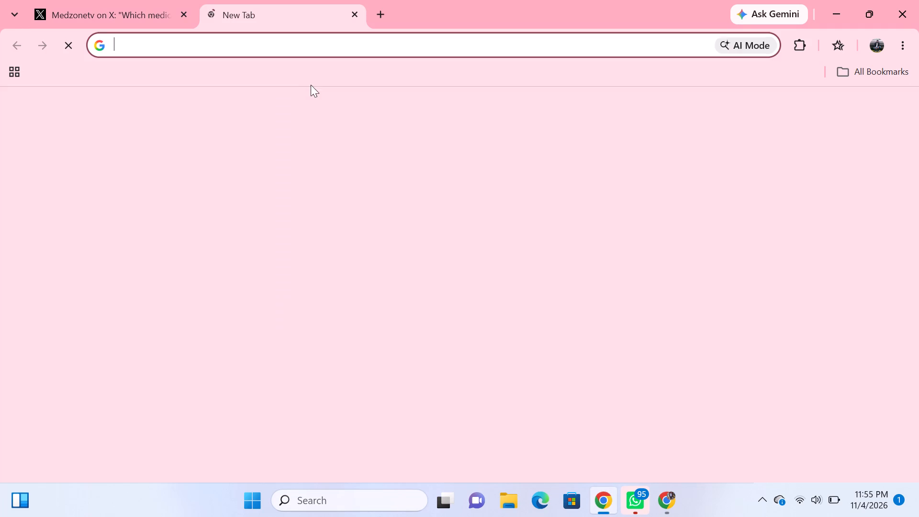
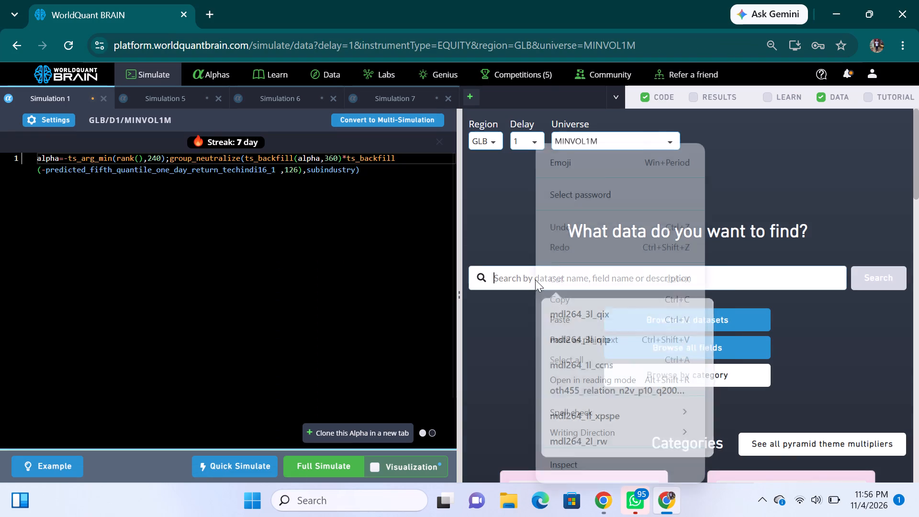
# Search the GLB data catalogue for the field mdl264_3l_qip.
pyautogui.click(571, 323)
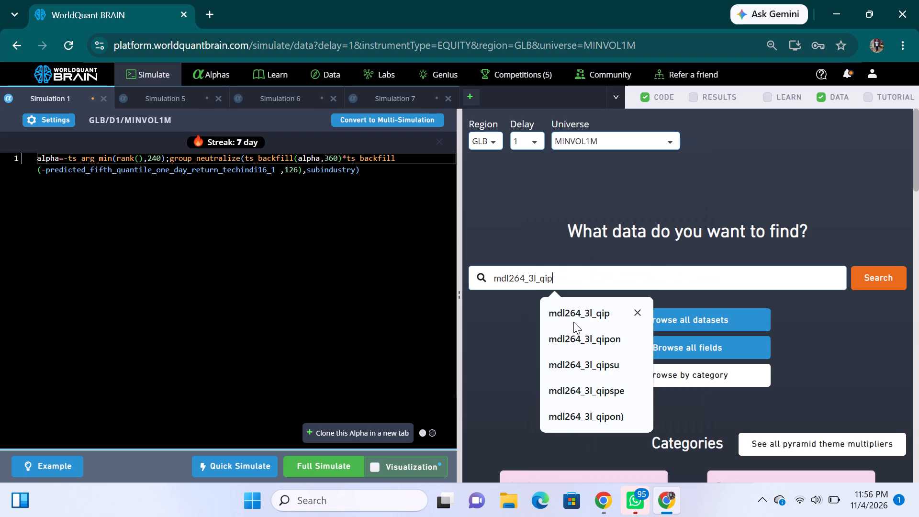
pyautogui.press('Return')
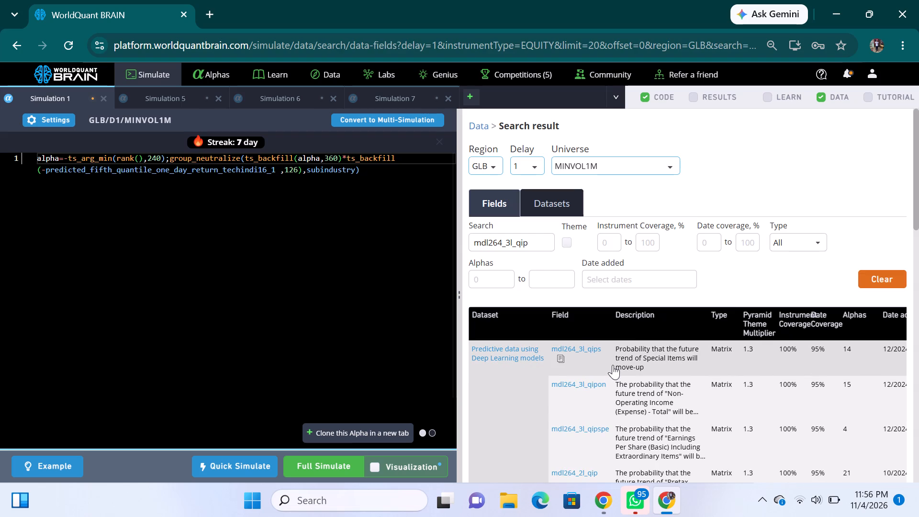
# Copy the data field mdl264_3l_llp from the search results into the empty rank() call of Simulation 1.
pyautogui.scroll(-3, 613, 369)
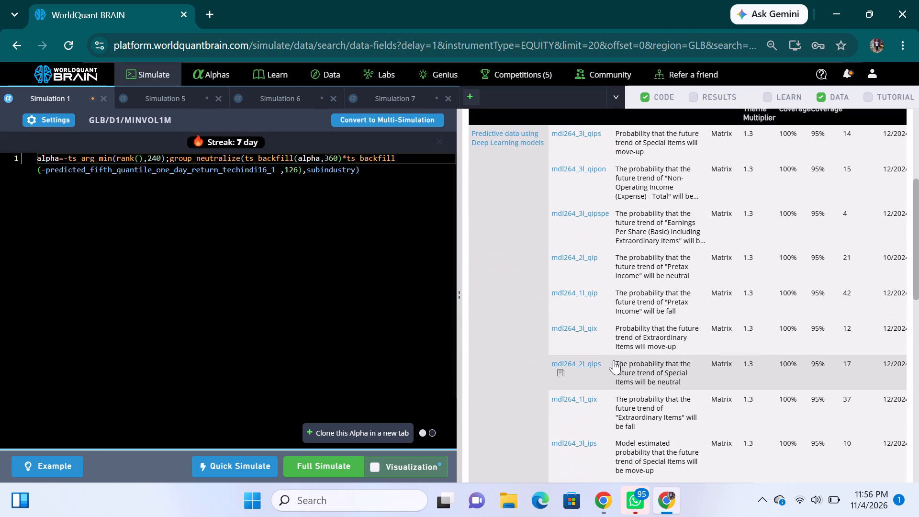
pyautogui.scroll(-1, 620, 354)
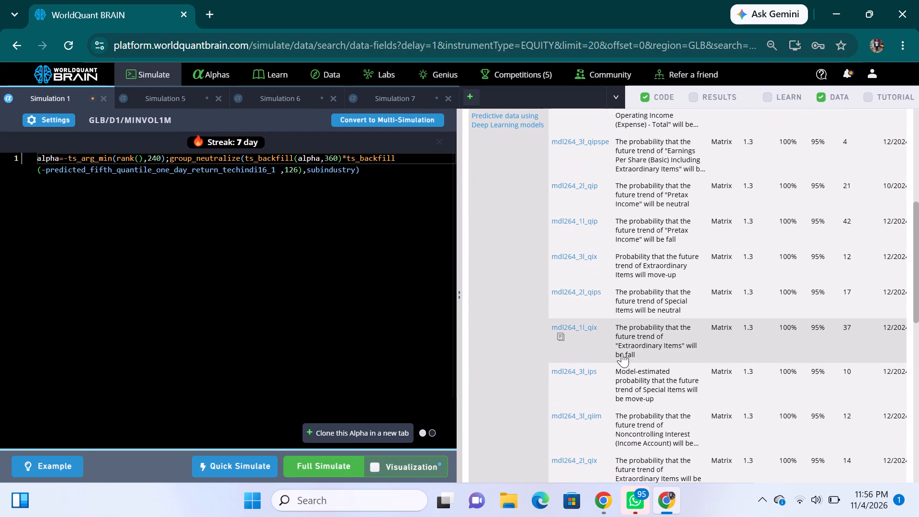
pyautogui.scroll(-1, 625, 357)
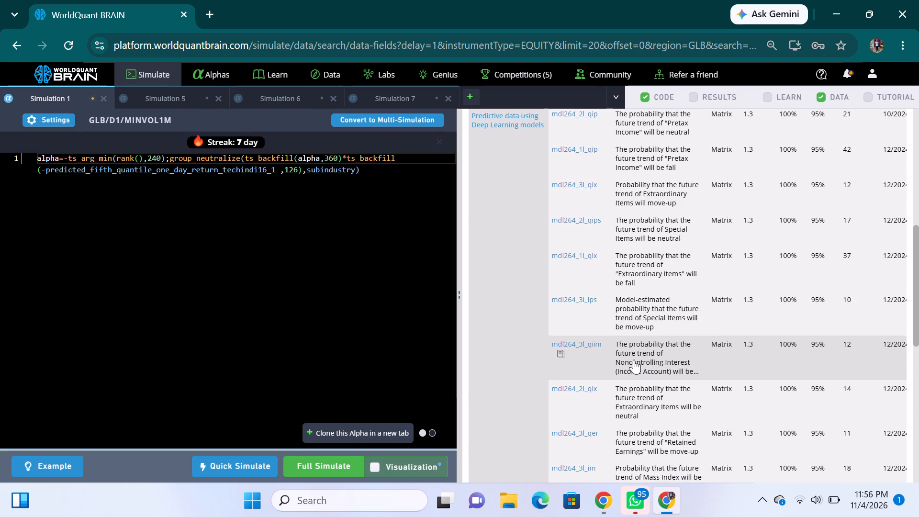
pyautogui.scroll(-3, 634, 360)
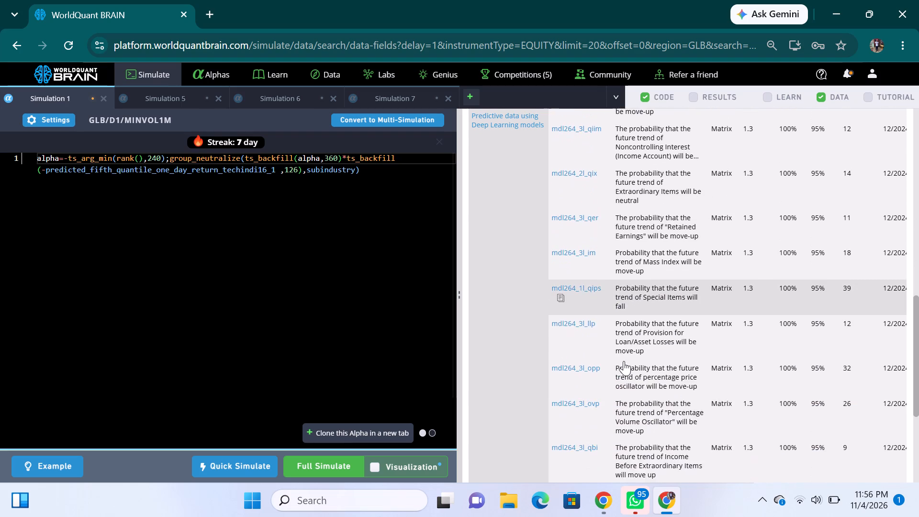
pyautogui.scroll(-2, 624, 361)
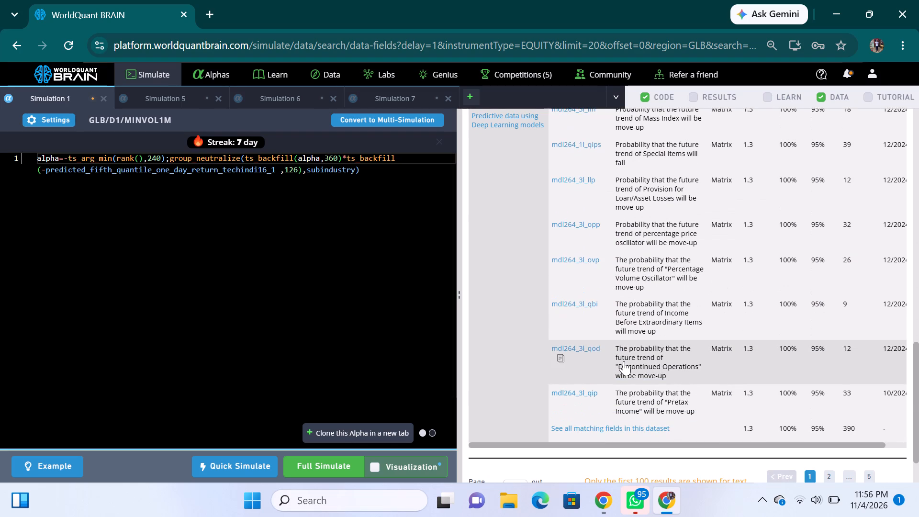
pyautogui.scroll(1, 624, 361)
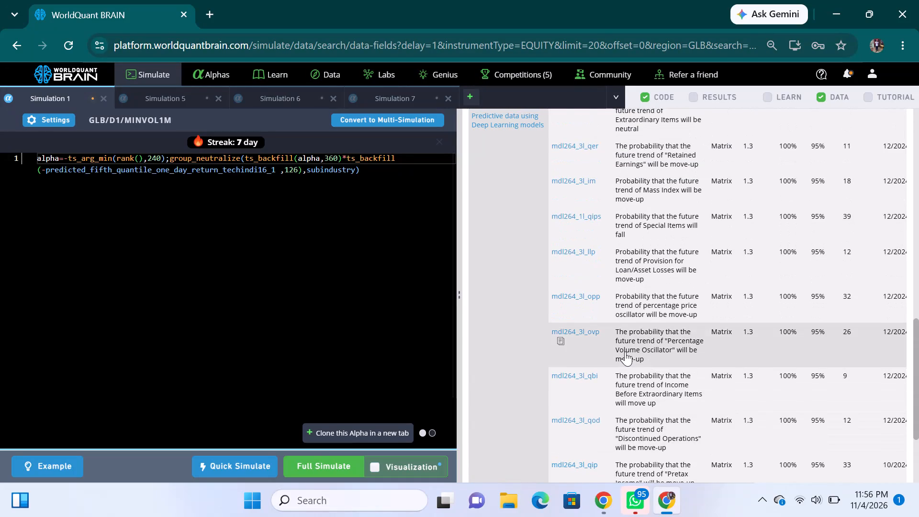
pyautogui.scroll(1, 625, 351)
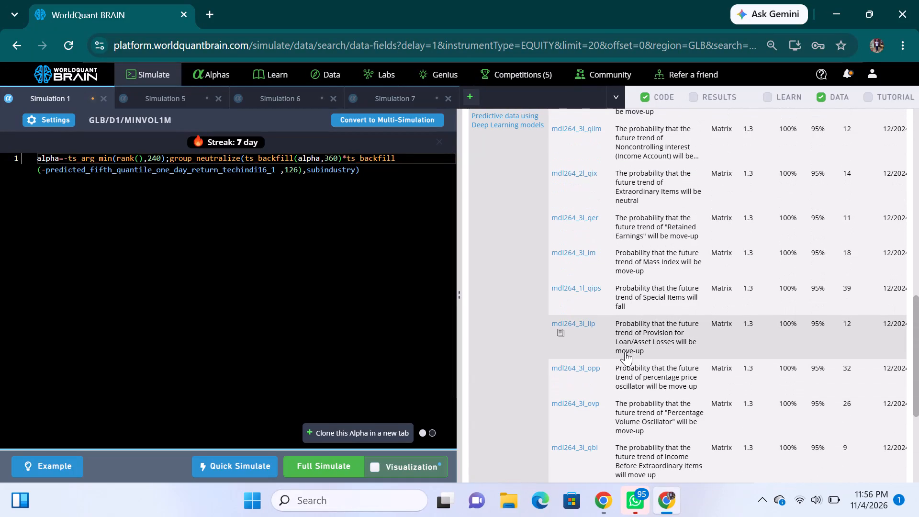
pyautogui.click(560, 332)
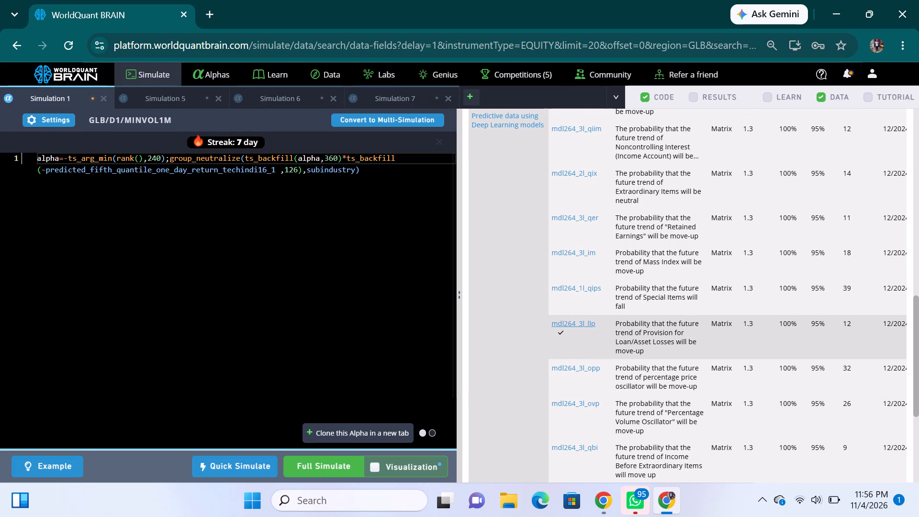
pyautogui.click(138, 158)
pyautogui.hotkey('ctrl', 'v')
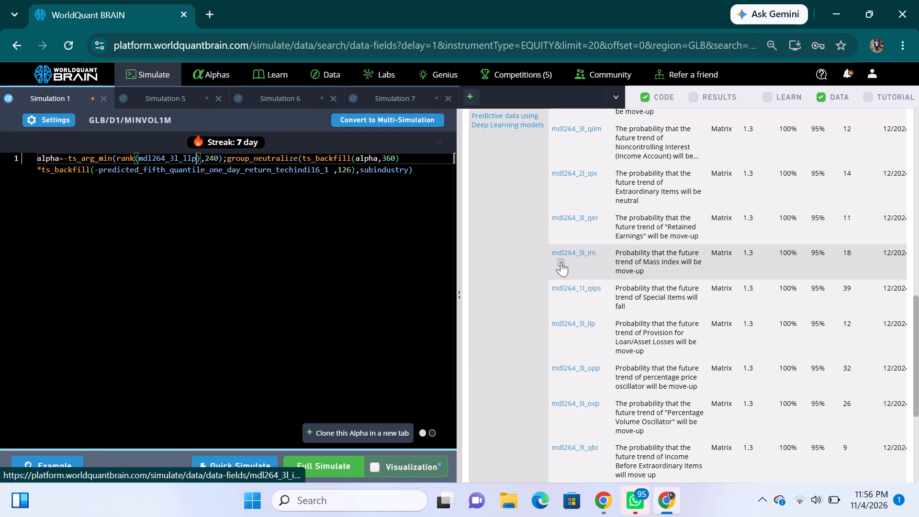
# Copy the data field mdl264_3l_im into the empty rank() call of Simulation 5.
pyautogui.click(560, 262)
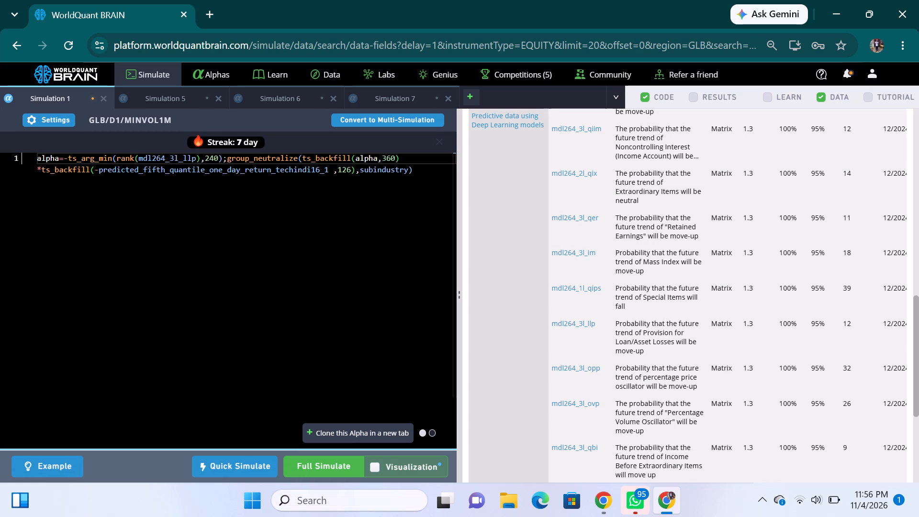
pyautogui.click(178, 97)
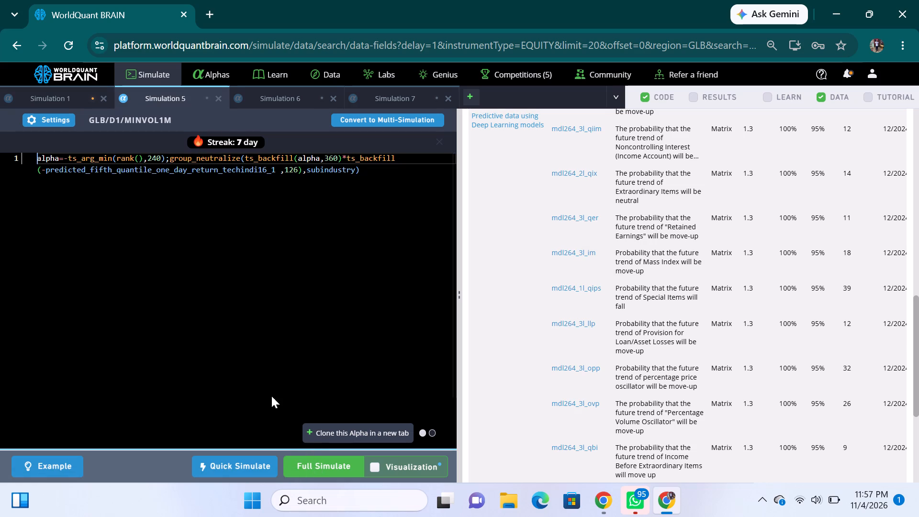
pyautogui.click(136, 158)
pyautogui.click(140, 158)
pyautogui.hotkey('ctrl', 'v')
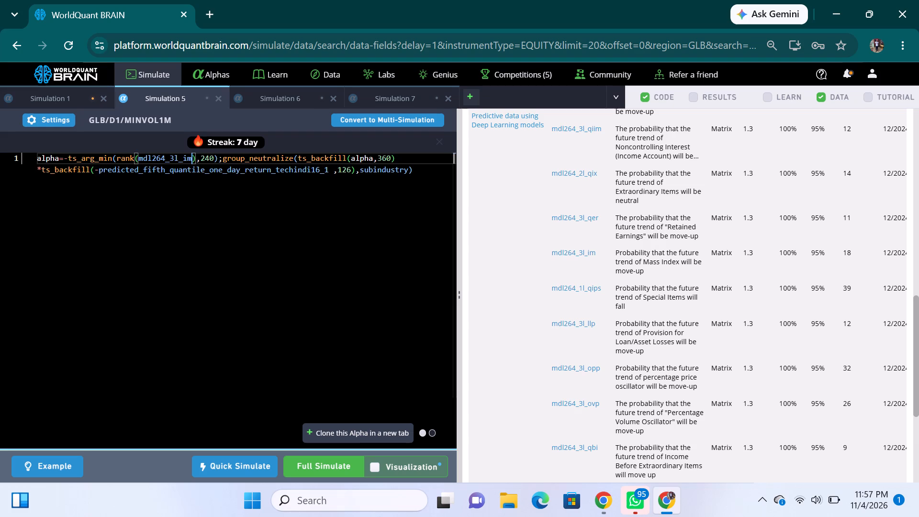
# Copy the data field mdl264_3l_ovp into the empty rank() call of Simulation 6.
pyautogui.click(280, 100)
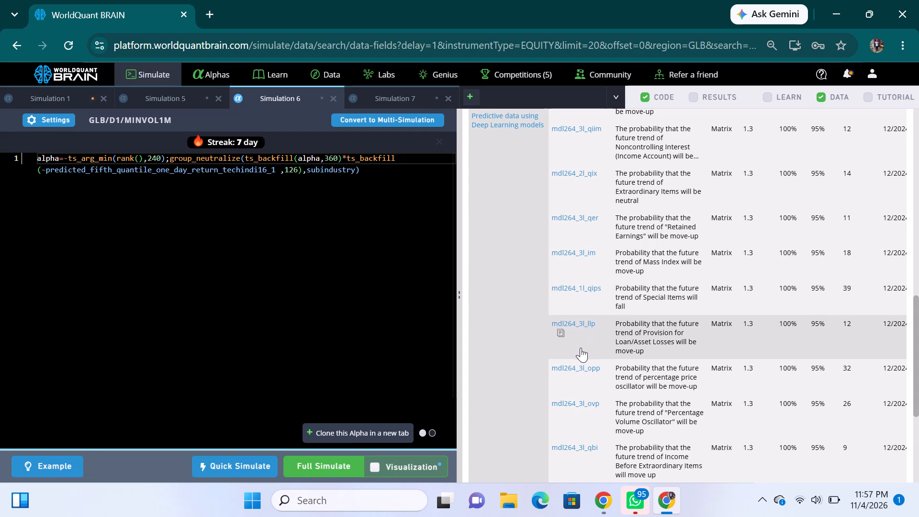
pyautogui.scroll(-1, 581, 351)
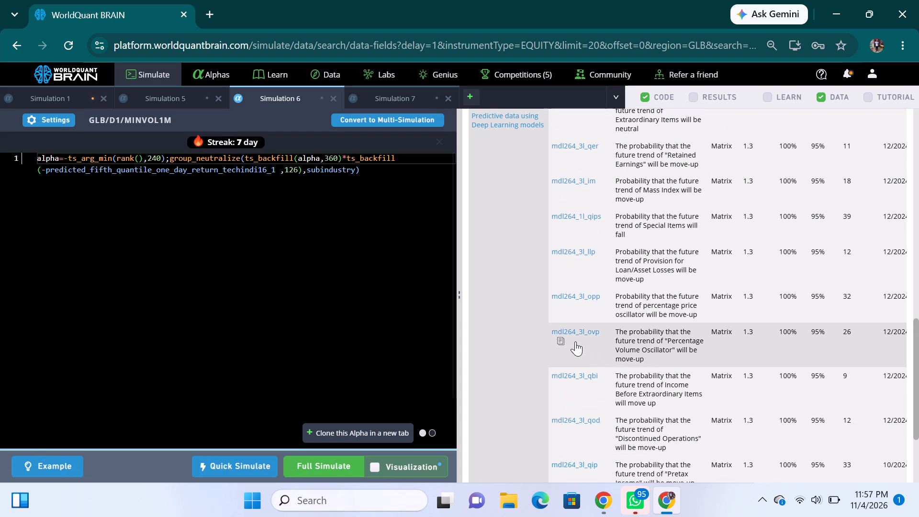
pyautogui.click(558, 341)
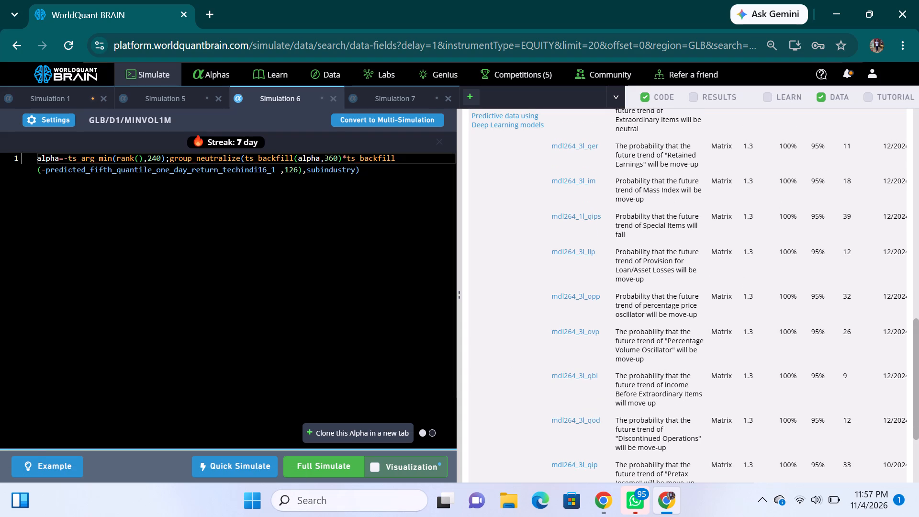
pyautogui.click(140, 157)
pyautogui.hotkey('ctrl', 'v')
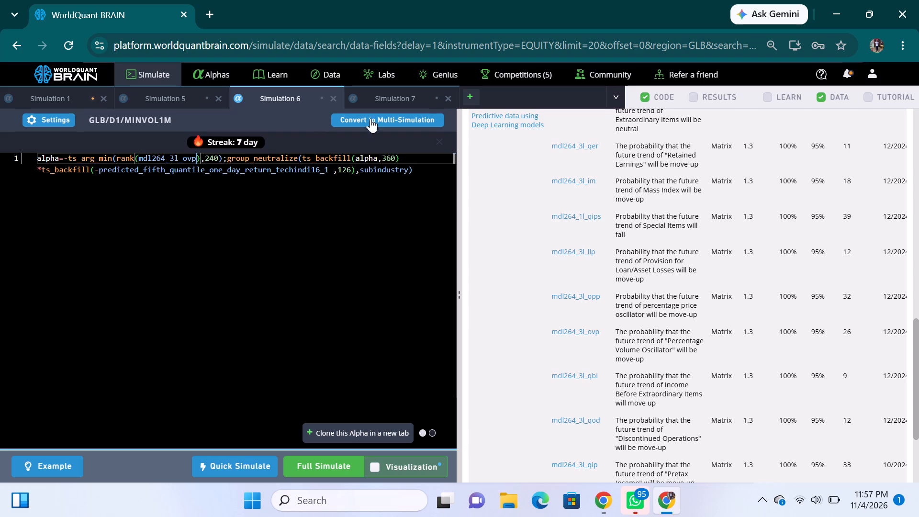
# Copy the data field mdl264_3l_qod into the empty rank() call of Simulation 7.
pyautogui.click(402, 104)
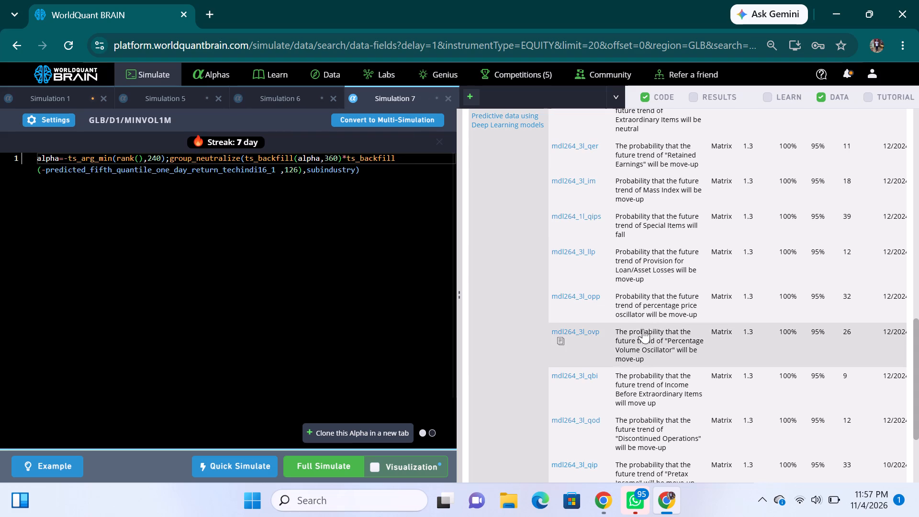
pyautogui.scroll(-1, 633, 324)
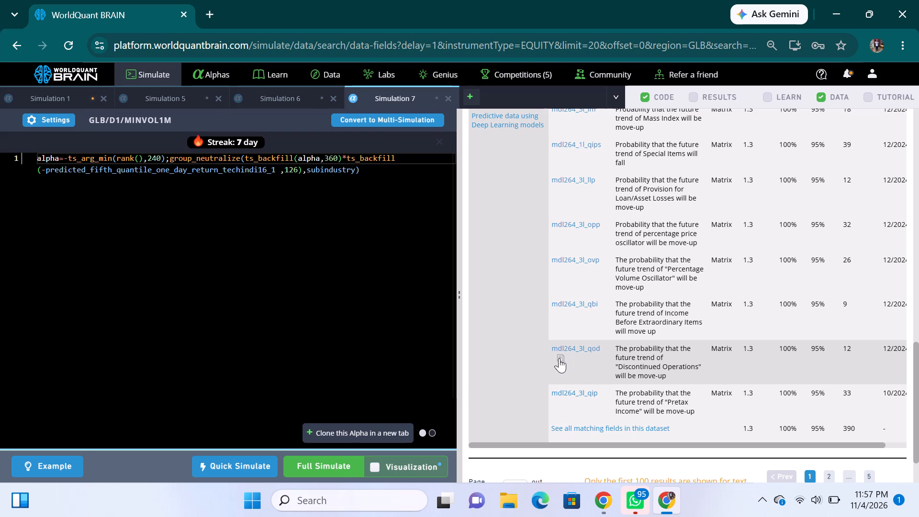
pyautogui.click(559, 358)
pyautogui.click(137, 157)
pyautogui.hotkey('ctrl', 'v')
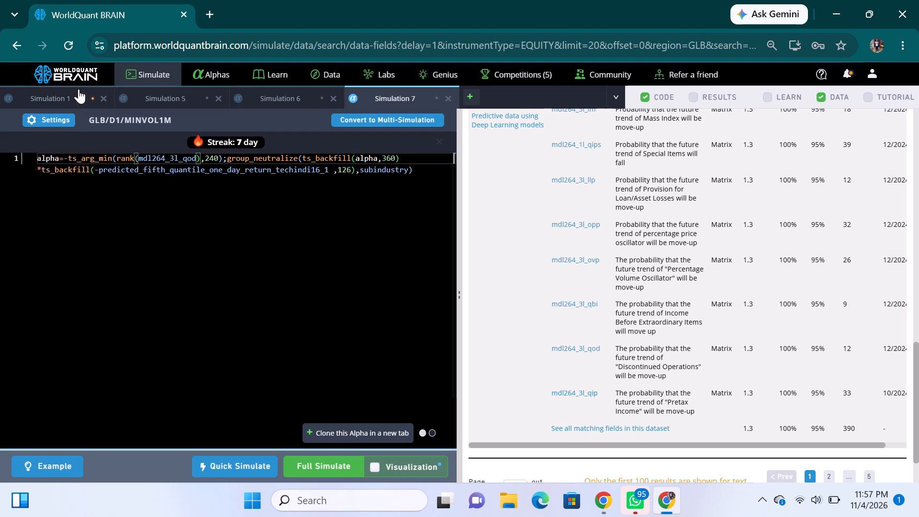
# Run a full simulation of the alpha in each of Simulation 1, Simulation 5, Simulation 6 and Simulation 7.
pyautogui.click(52, 95)
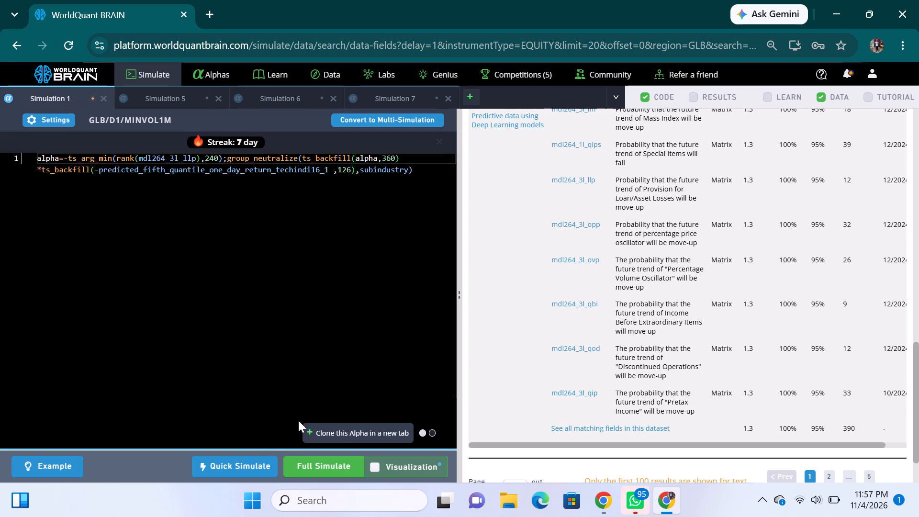
pyautogui.click(314, 469)
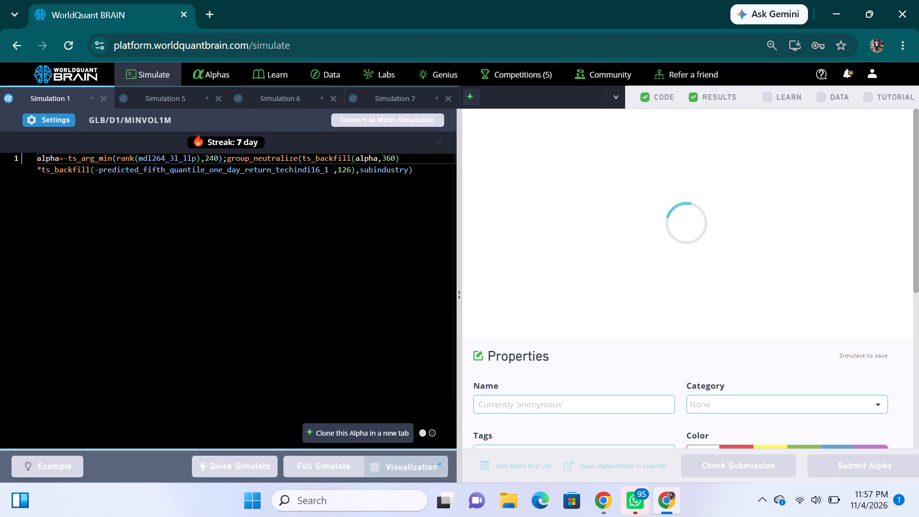
pyautogui.click(166, 98)
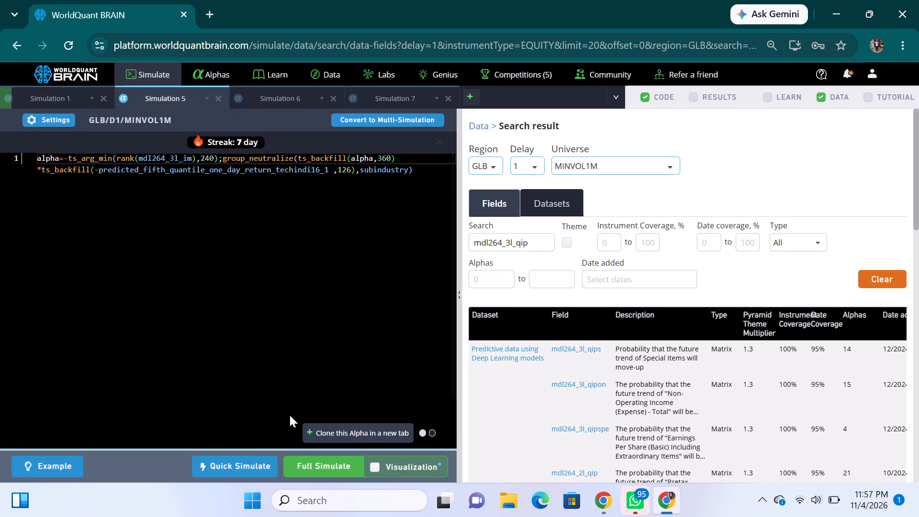
pyautogui.click(311, 464)
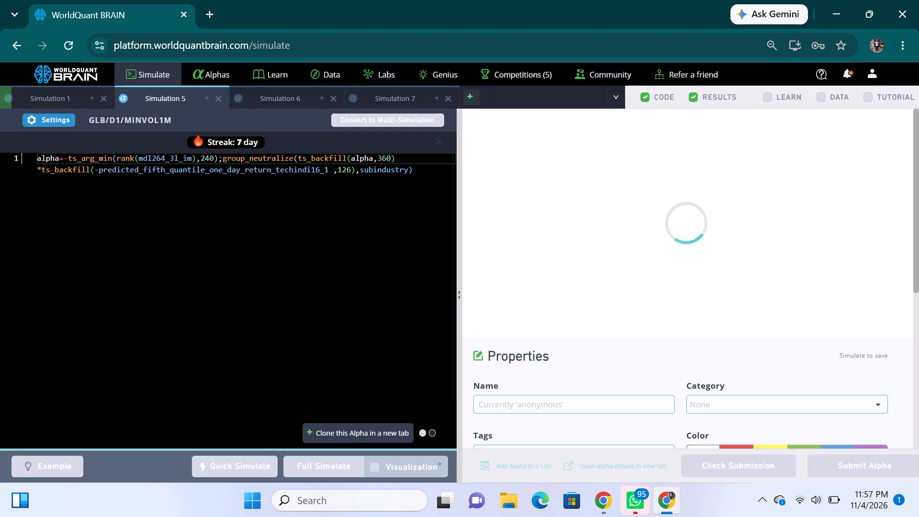
pyautogui.click(276, 102)
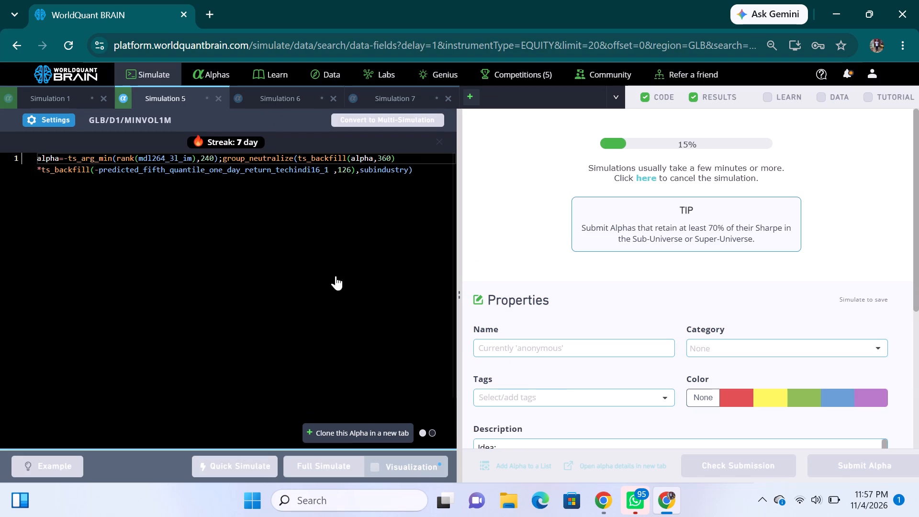
pyautogui.click(312, 465)
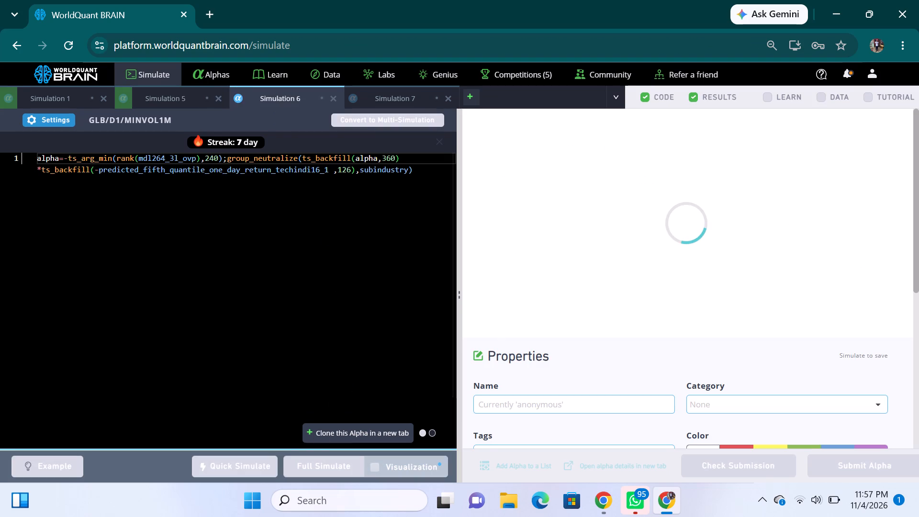
pyautogui.click(390, 98)
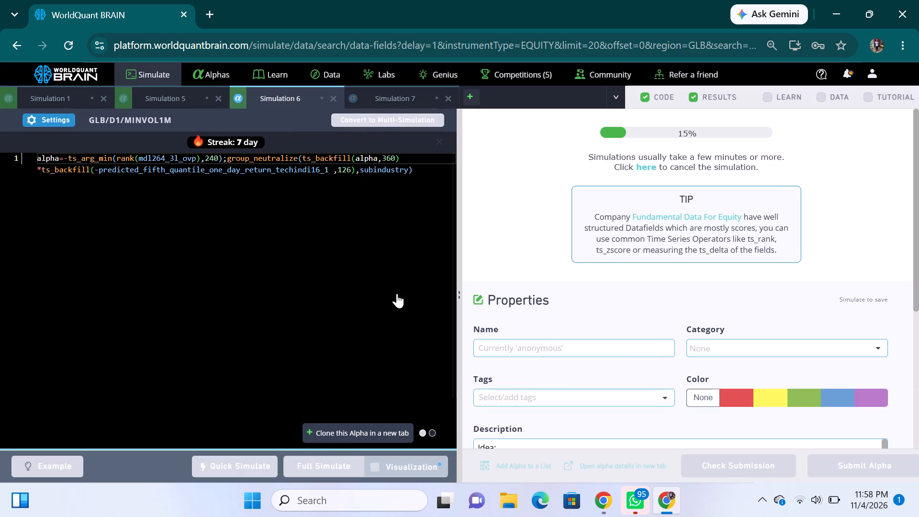
pyautogui.click(304, 467)
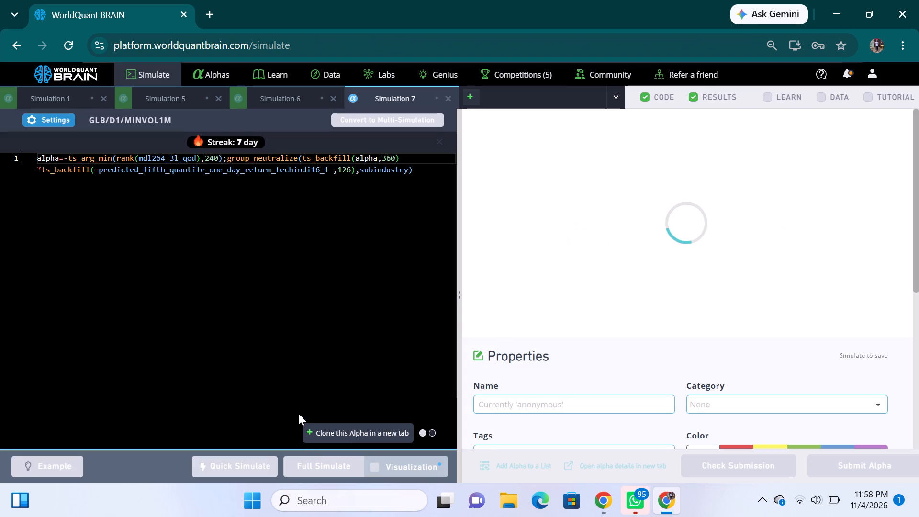
# Return to Simulation 1 and try to view its simulation settings.
pyautogui.click(49, 95)
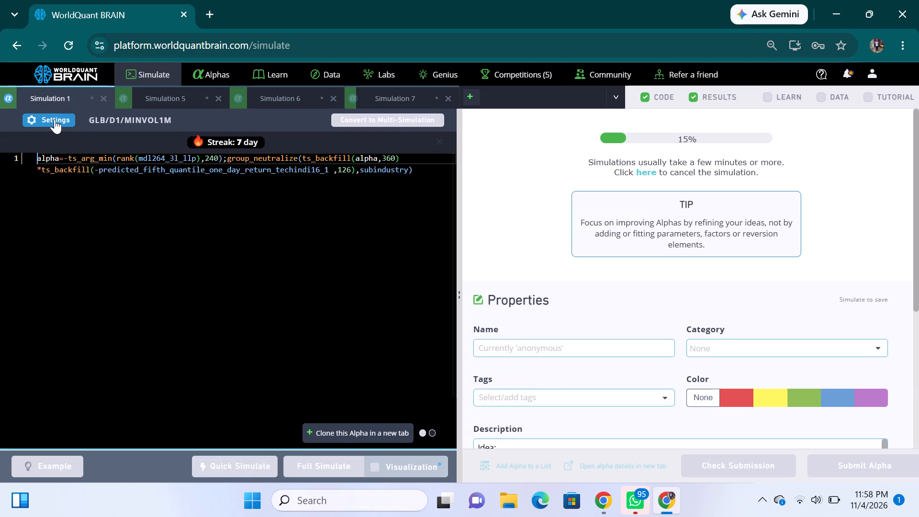
pyautogui.click(55, 119)
pyautogui.click(55, 119)
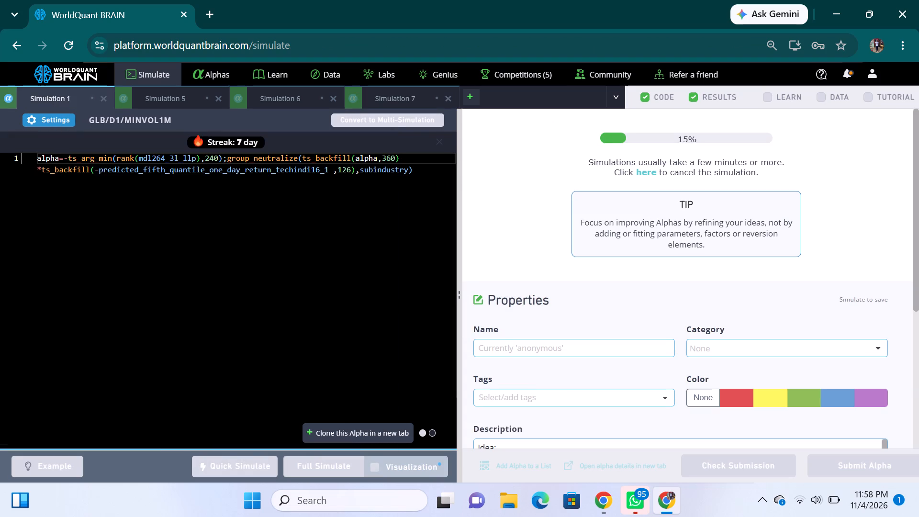
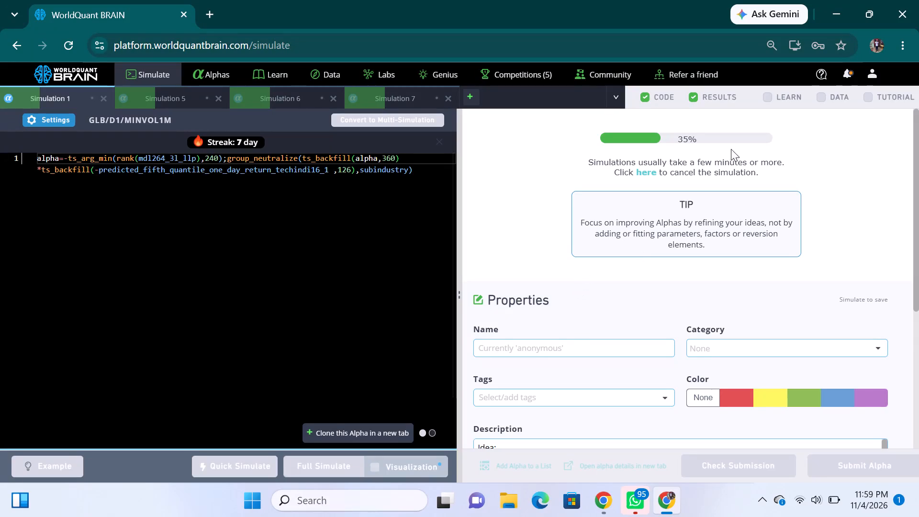
# Examine the base payment and submitted alphas figures on the profile's performance page, and return to the Simulate page.
pyautogui.click(869, 73)
pyautogui.click(823, 102)
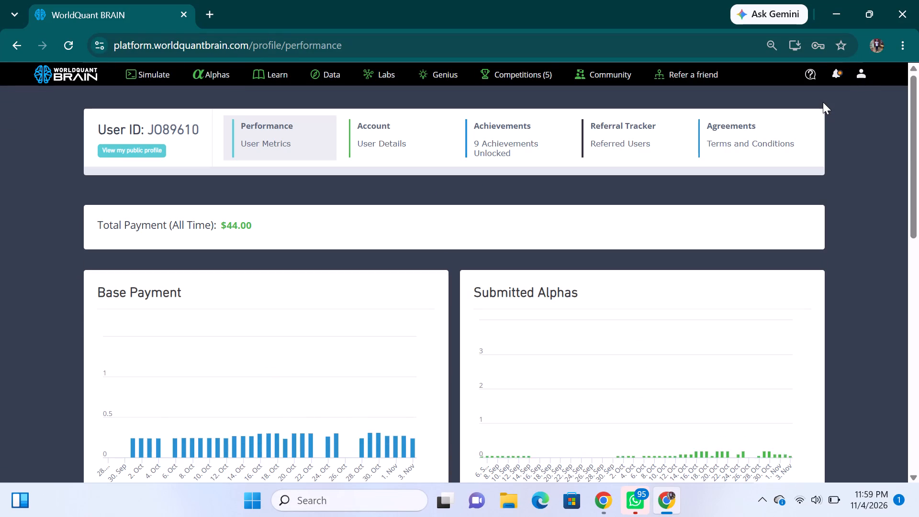
pyautogui.scroll(-1, 399, 239)
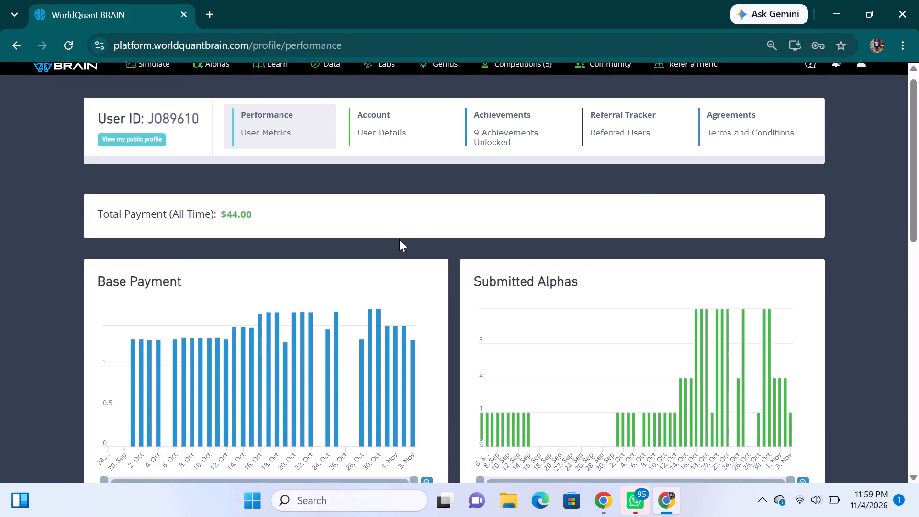
pyautogui.scroll(-2, 399, 239)
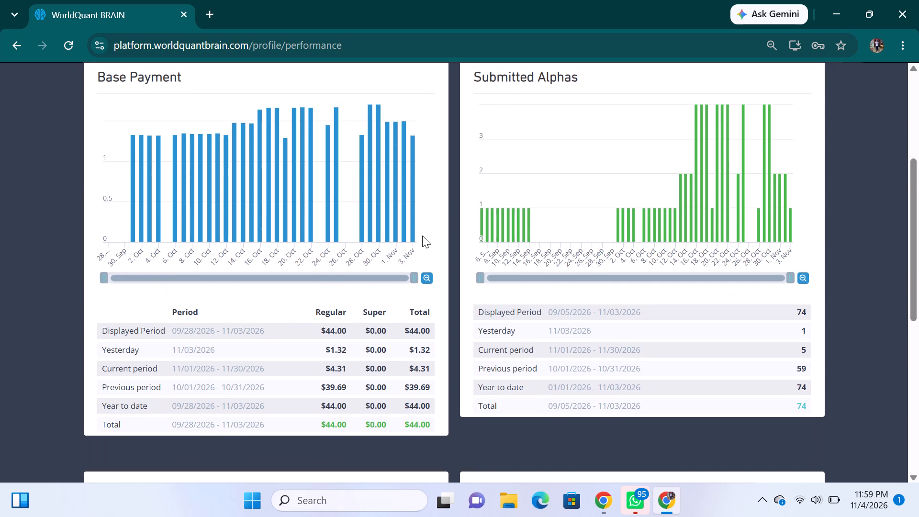
pyautogui.scroll(2, 422, 235)
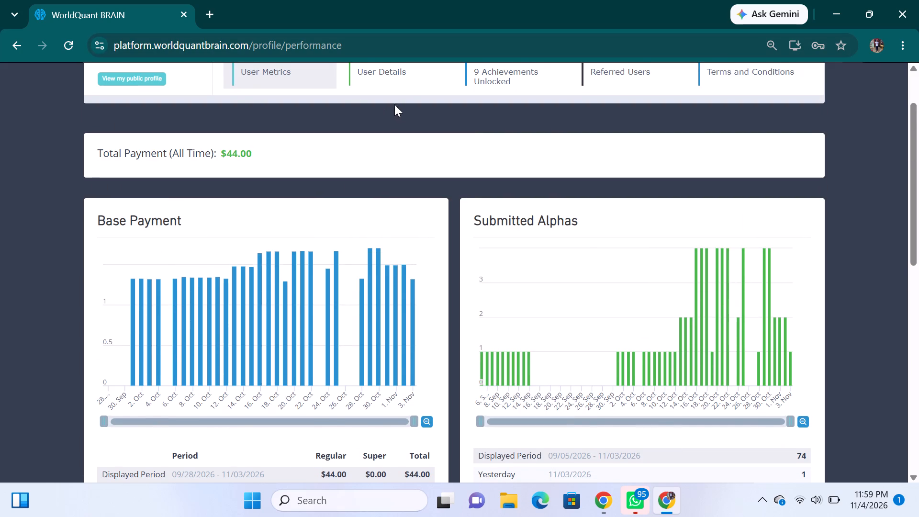
pyautogui.scroll(4, 394, 104)
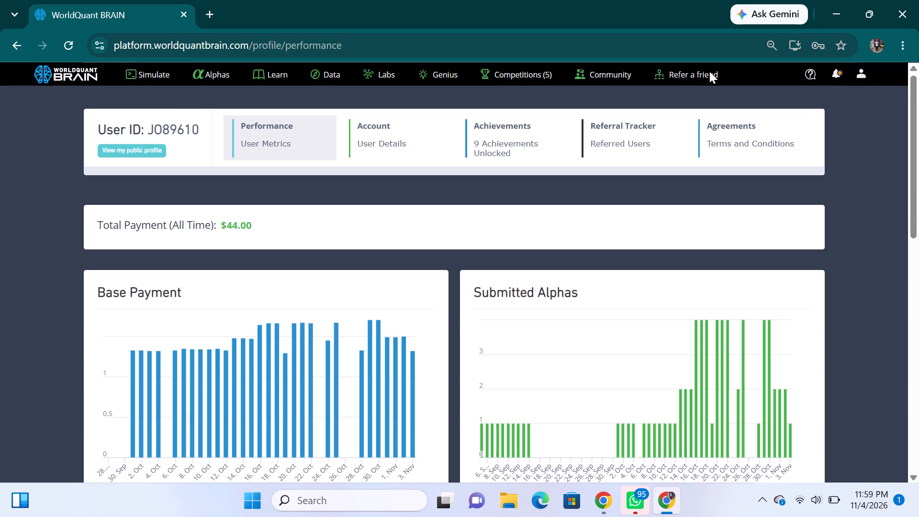
pyautogui.click(141, 74)
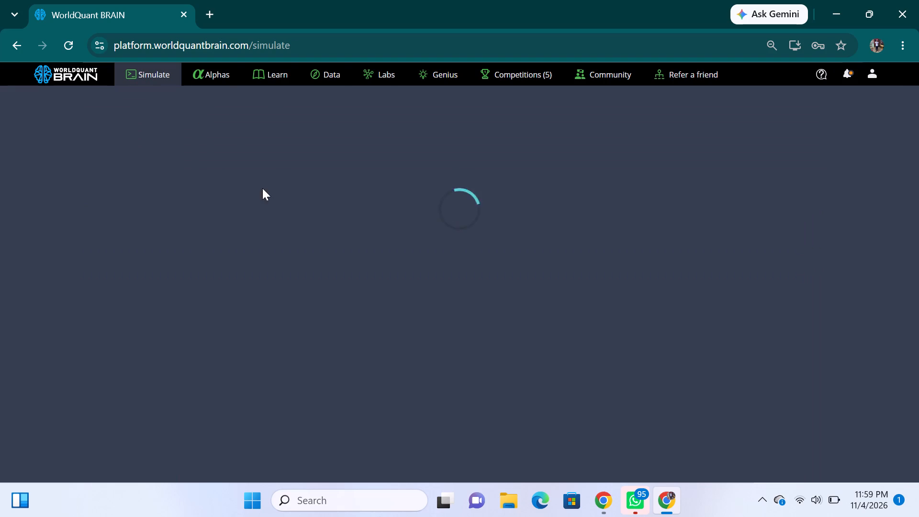
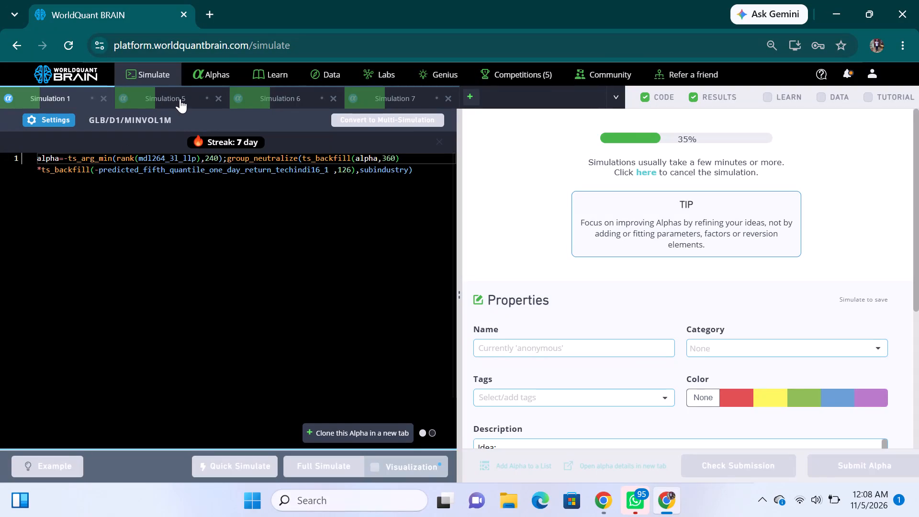
# Check the progress of Simulations 5, 6 and 7, and return to Simulation 1.
pyautogui.click(180, 99)
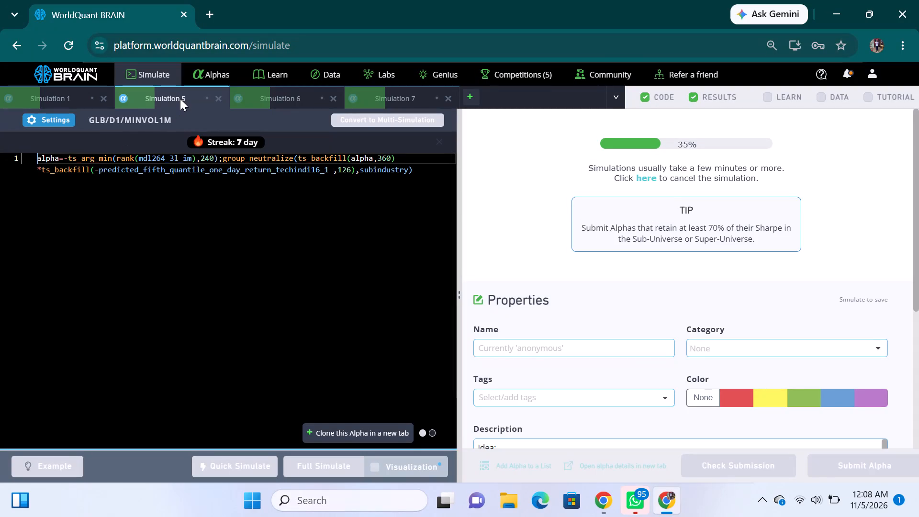
pyautogui.click(294, 102)
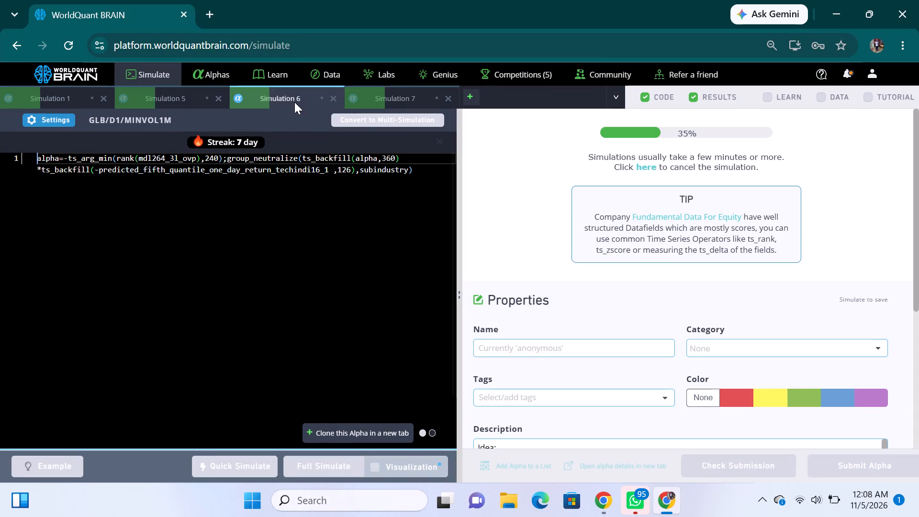
pyautogui.click(402, 98)
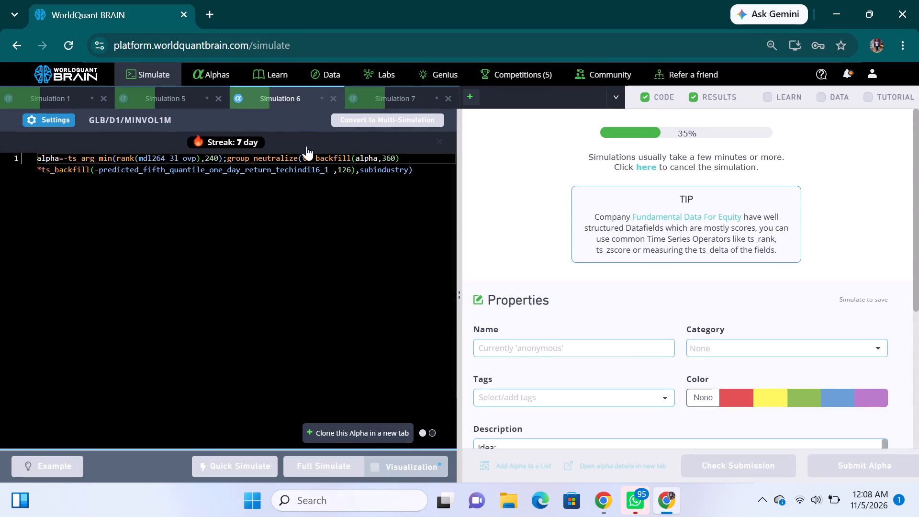
pyautogui.click(65, 98)
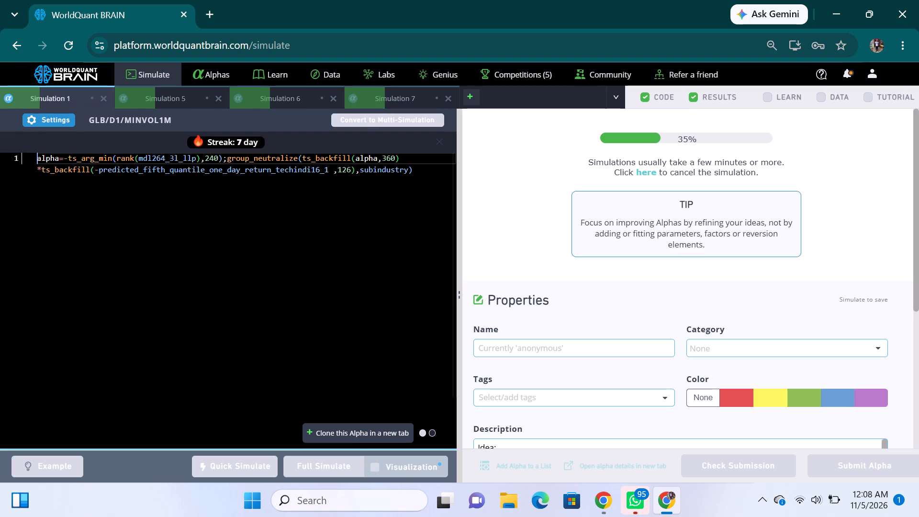
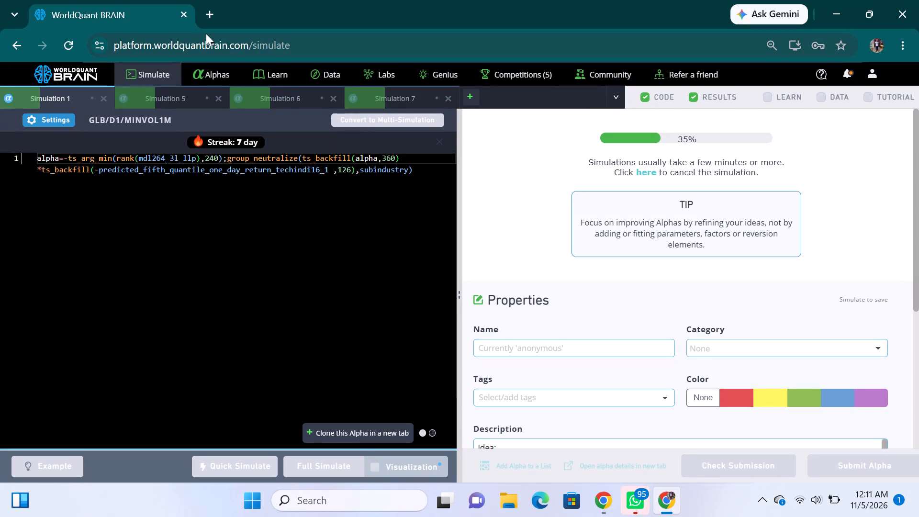
# Search Google for "wifi speed" in a new browser tab, run the internet speed test, and close the test.
pyautogui.click(212, 15)
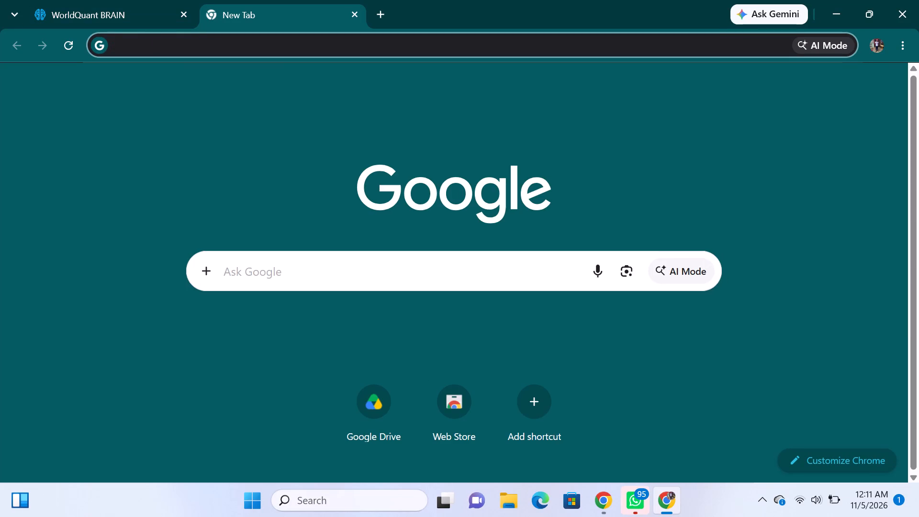
pyautogui.click(150, 42)
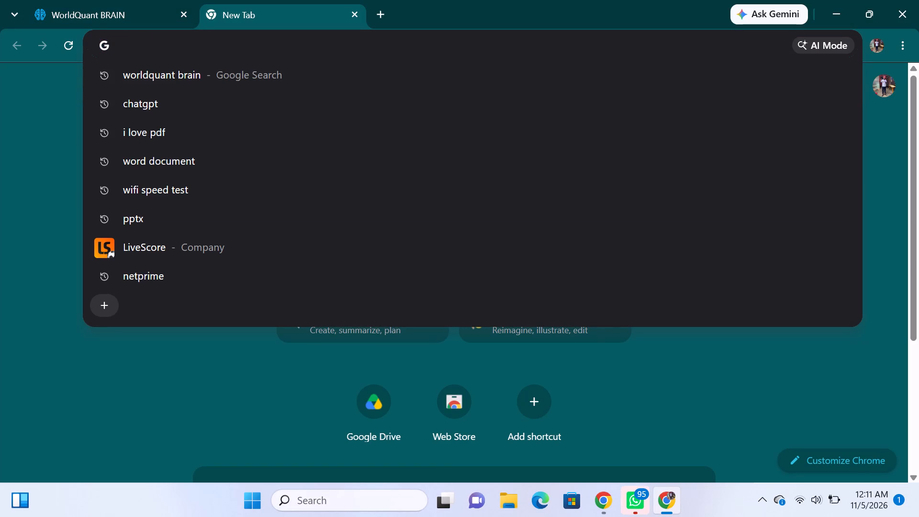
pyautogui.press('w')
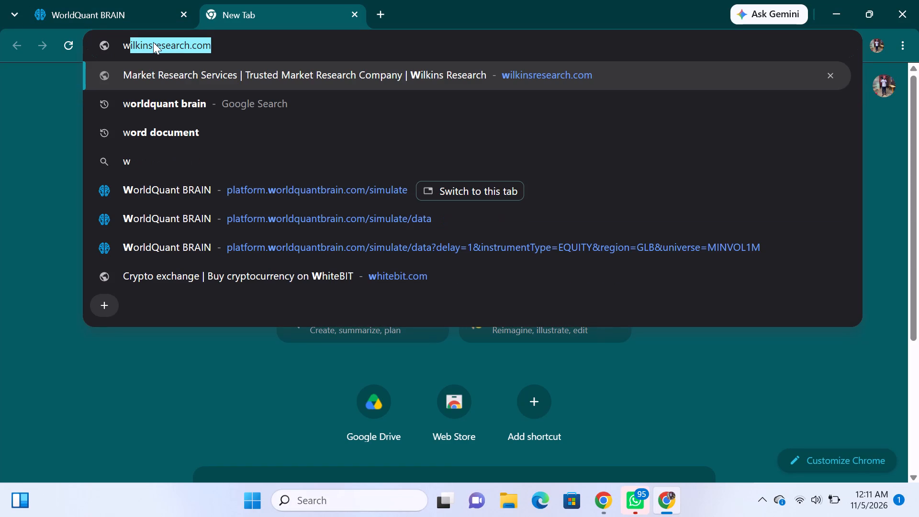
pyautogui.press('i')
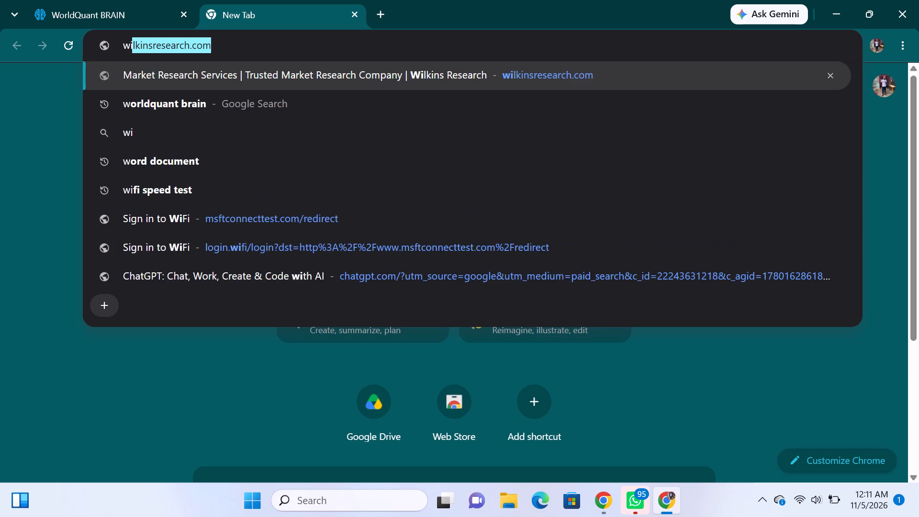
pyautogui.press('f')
pyautogui.click(168, 132)
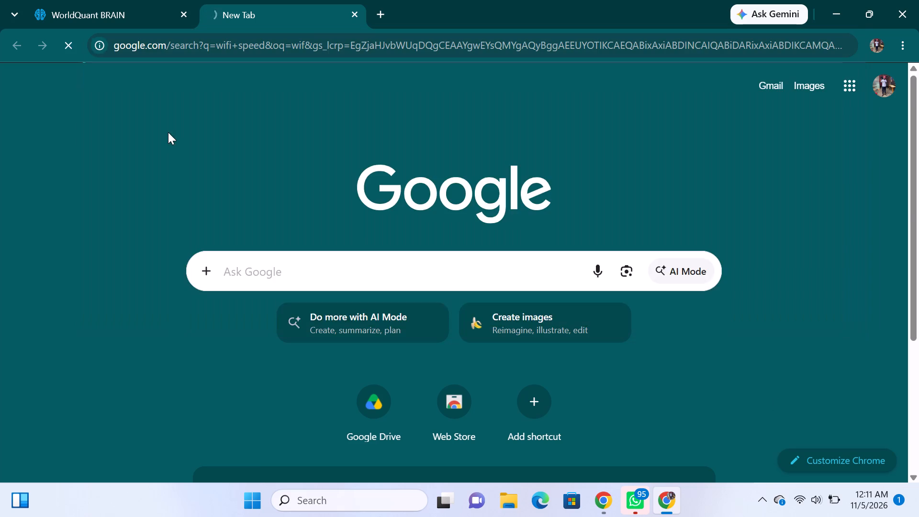
pyautogui.click(485, 363)
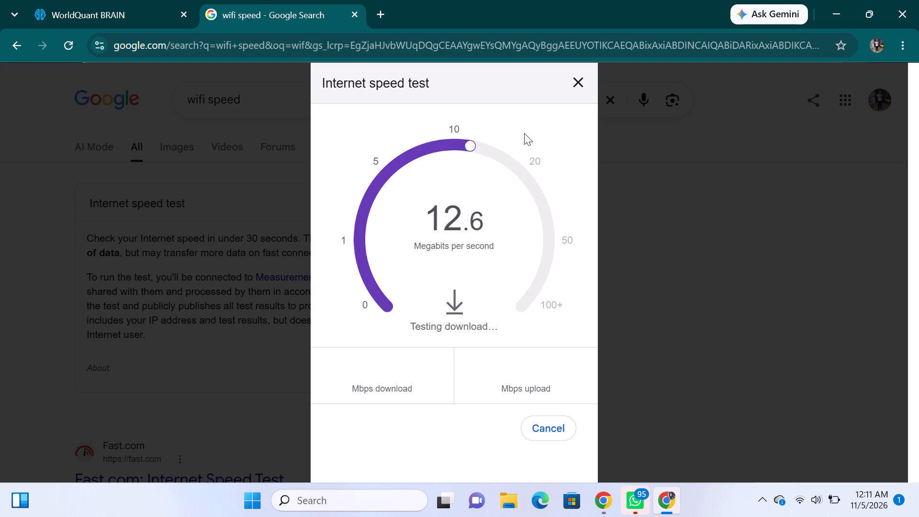
pyautogui.click(577, 79)
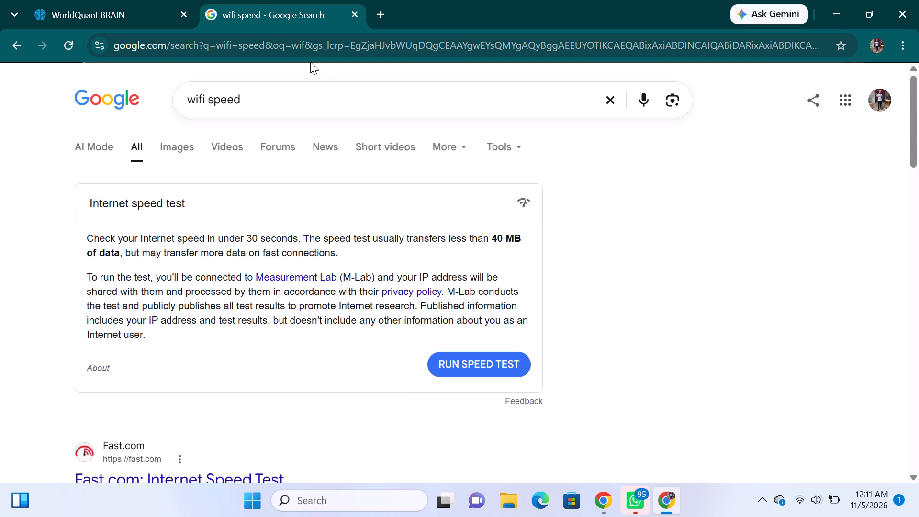
# Switch back to WorldQuant BRAIN, check the progress of Simulations 1 and 5, and return to Simulation 1.
pyautogui.click(97, 12)
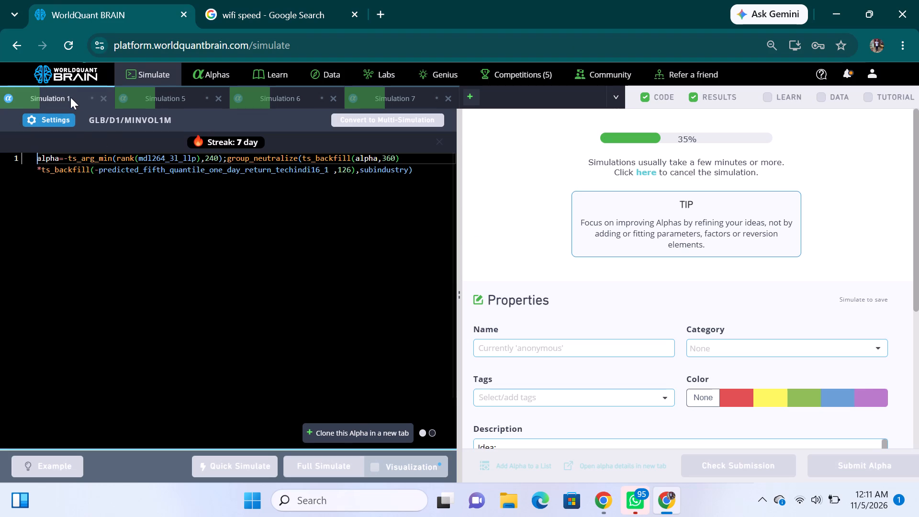
pyautogui.click(173, 99)
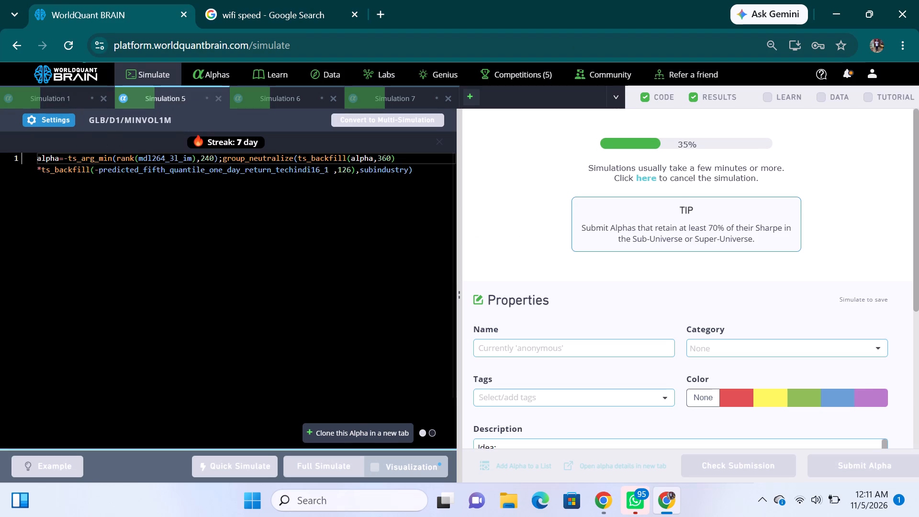
pyautogui.click(56, 94)
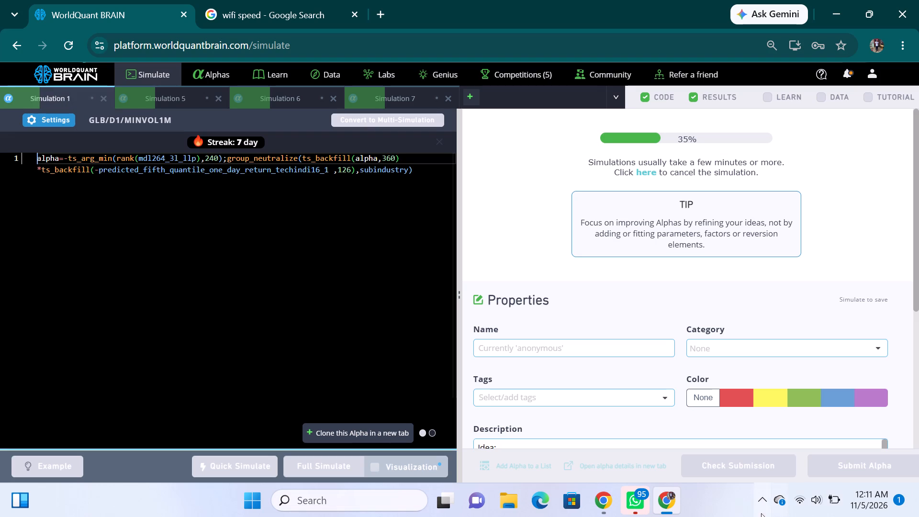
# Open the Windows quick settings for network, sound and battery.
pyautogui.click(816, 498)
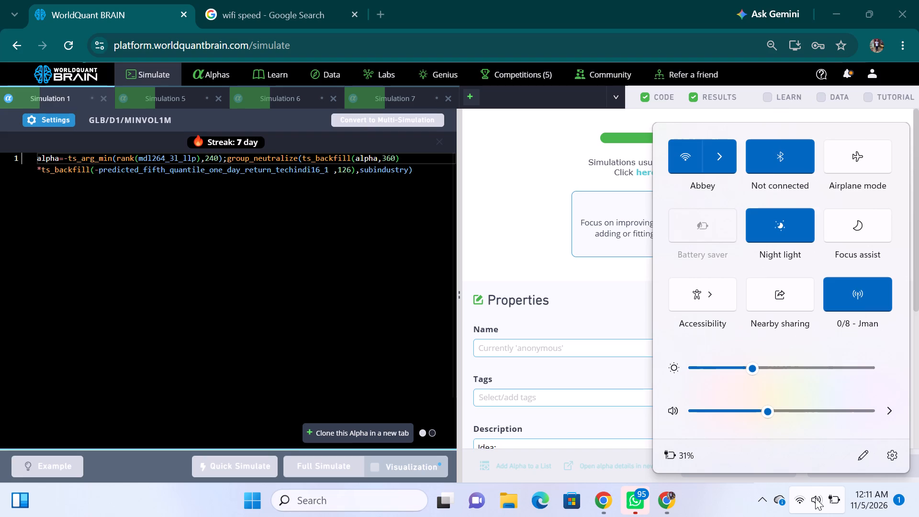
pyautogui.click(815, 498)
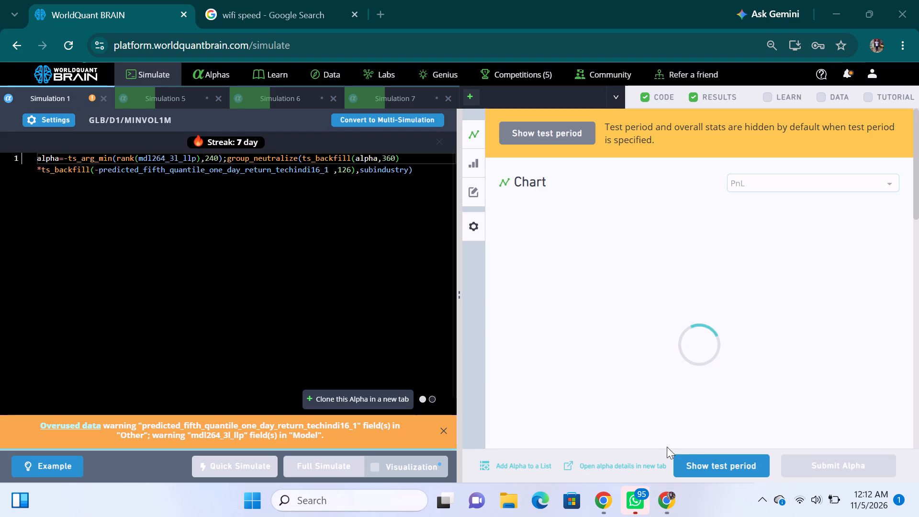
# Show the test period results of Simulation 1 and run its Prod Correlation check.
pyautogui.click(708, 464)
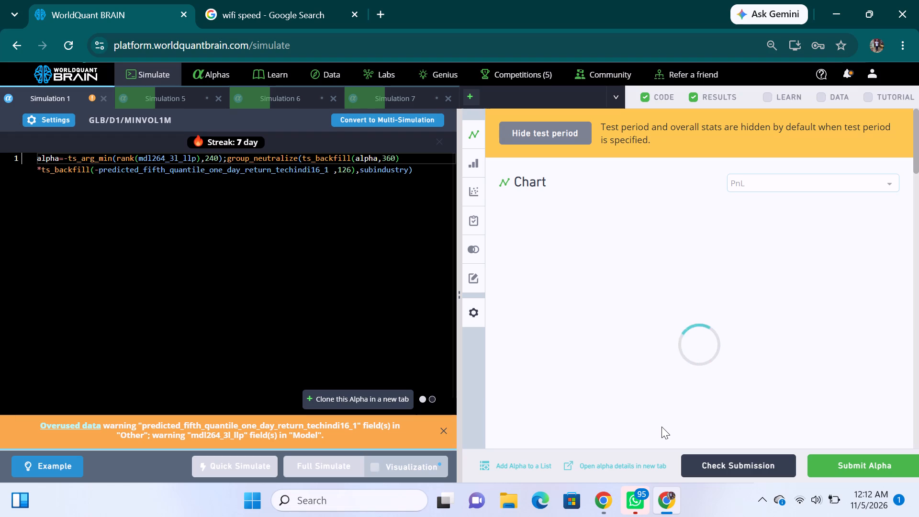
pyautogui.scroll(-1, 664, 432)
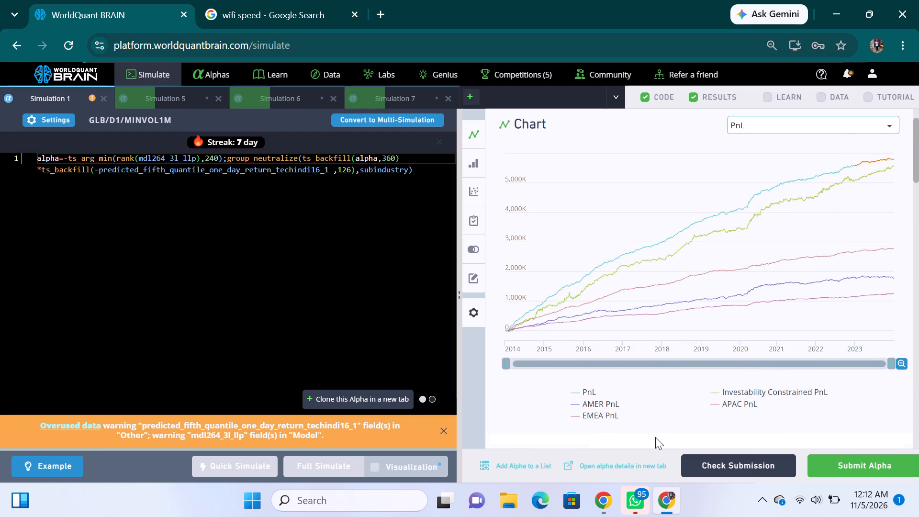
pyautogui.scroll(-1, 654, 438)
pyautogui.scroll(-11, 598, 390)
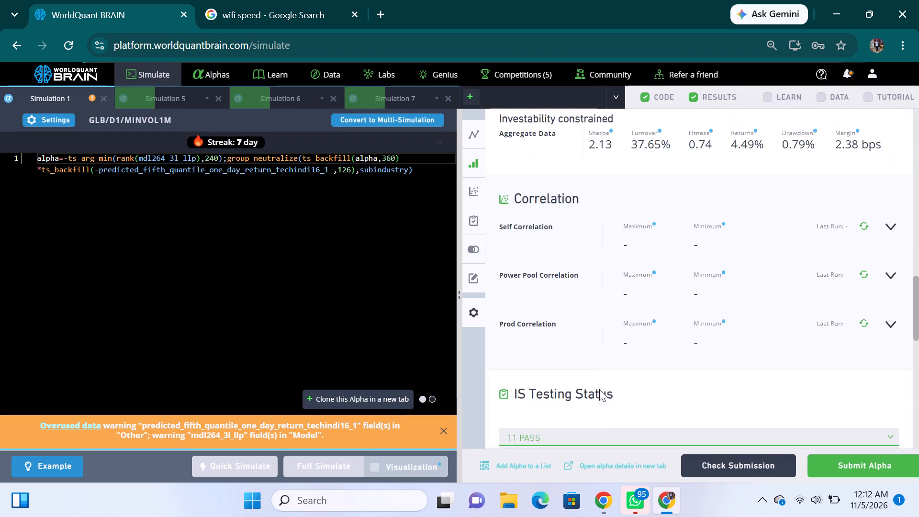
pyautogui.scroll(-1, 600, 389)
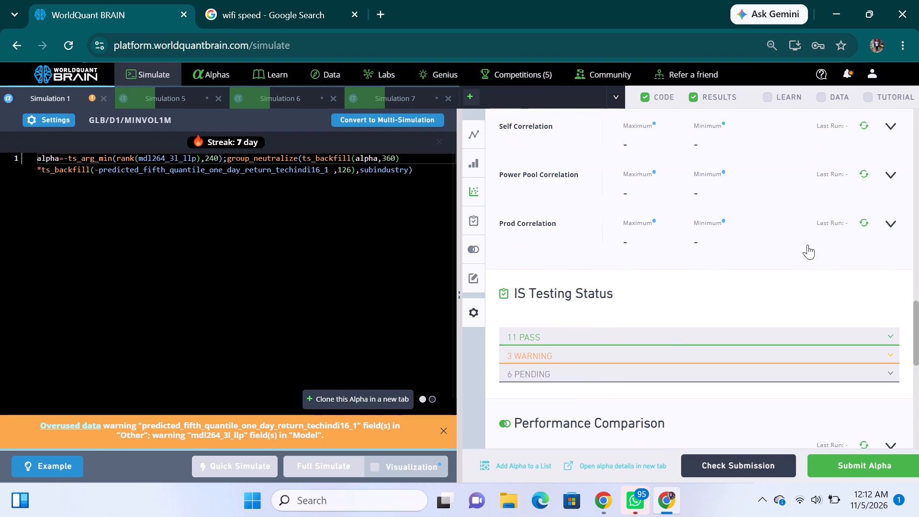
pyautogui.click(858, 222)
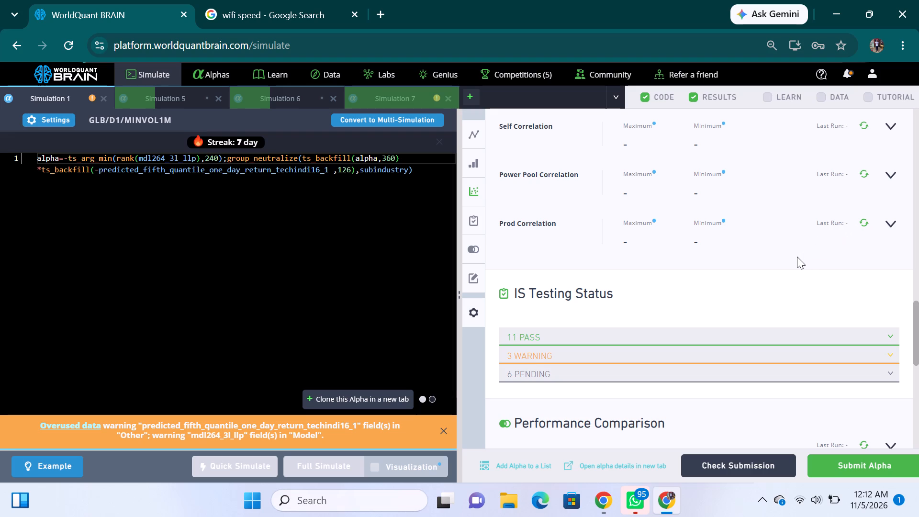
pyautogui.click(859, 222)
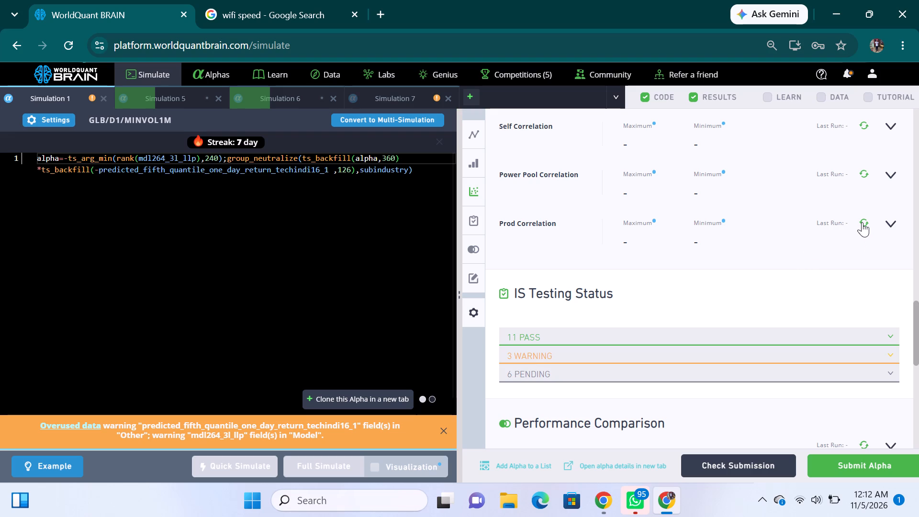
pyautogui.click(862, 222)
# Set the decay of Simulation 1 to 6 and run a full simulation.
pyautogui.click(53, 120)
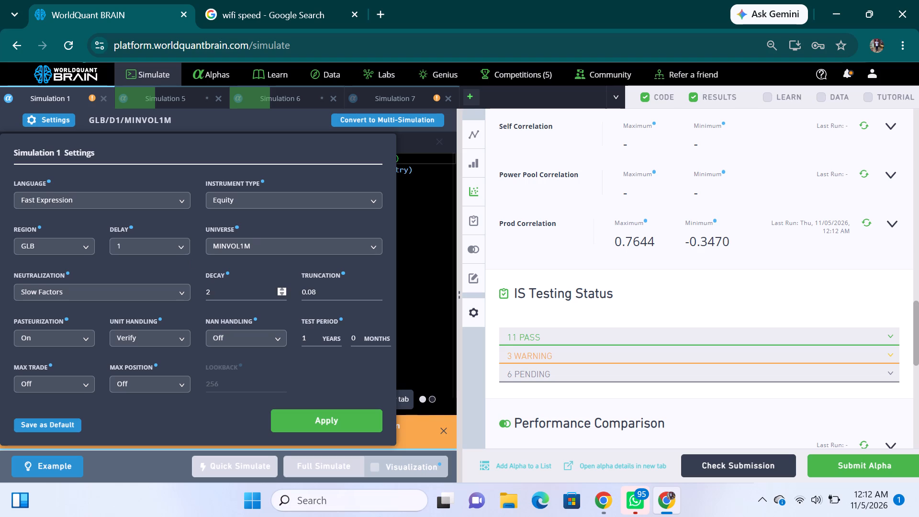
pyautogui.click(281, 288)
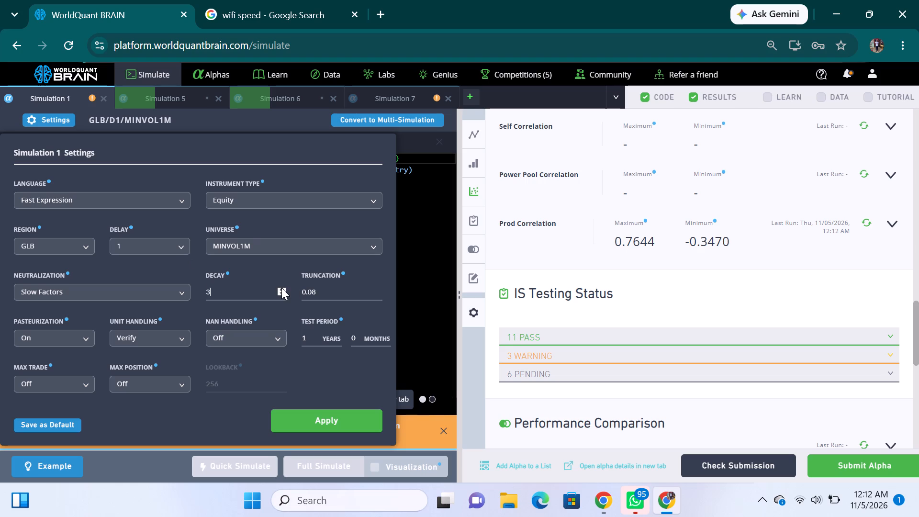
pyautogui.doubleClick(281, 288)
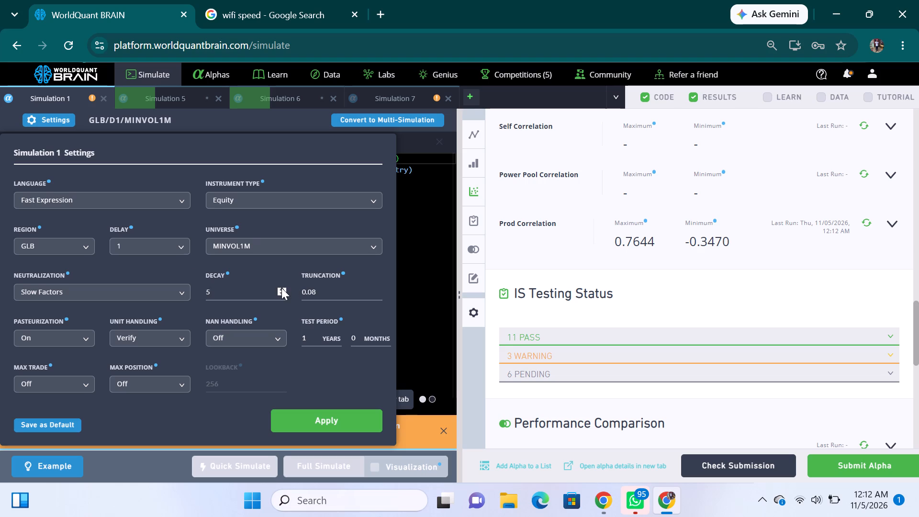
pyautogui.click(281, 288)
pyautogui.click(324, 421)
pyautogui.click(322, 463)
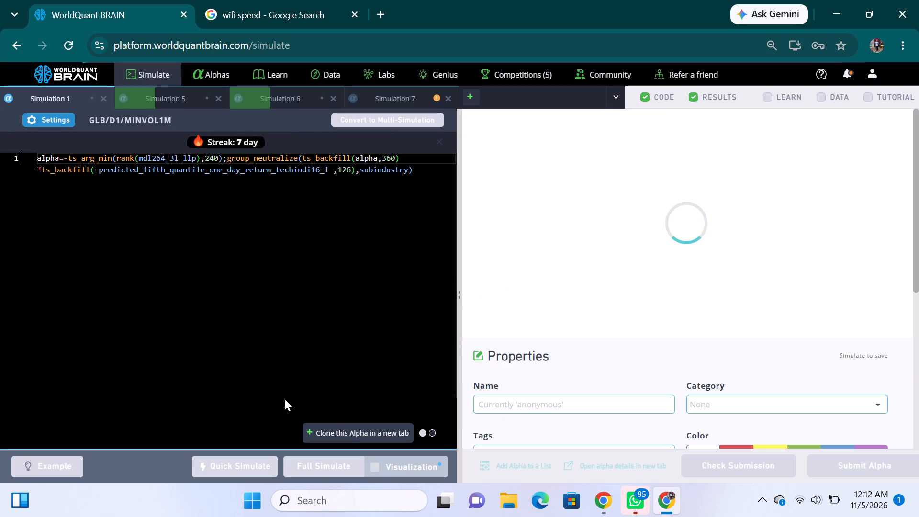
# Show the test period results of Simulation 7 and run its Prod Correlation check.
pyautogui.click(390, 98)
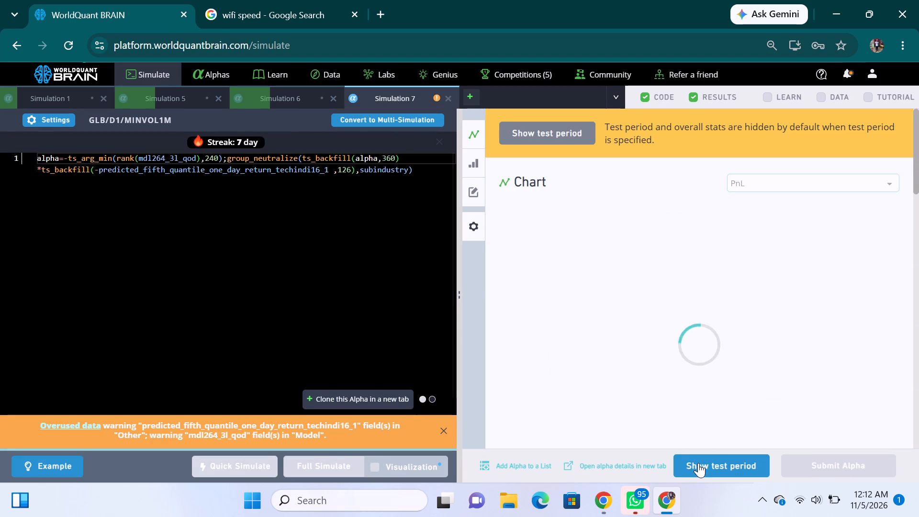
pyautogui.click(698, 463)
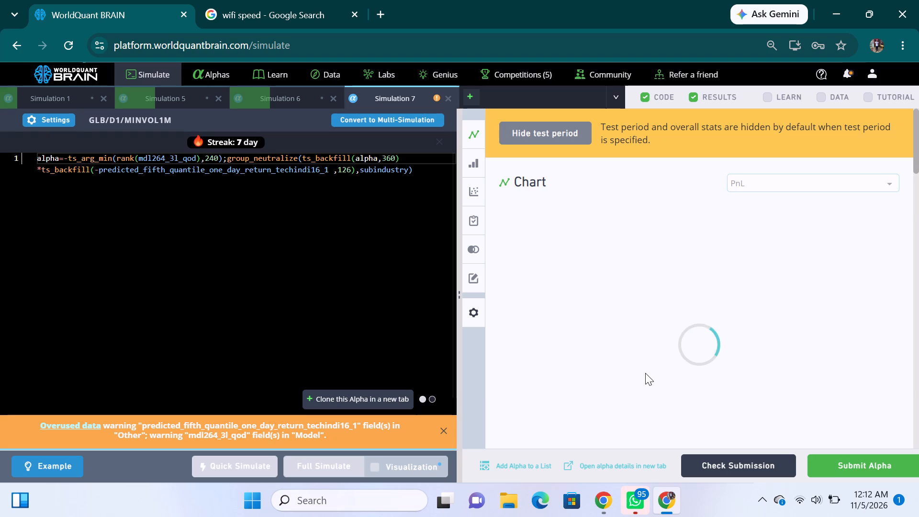
pyautogui.scroll(-7, 645, 372)
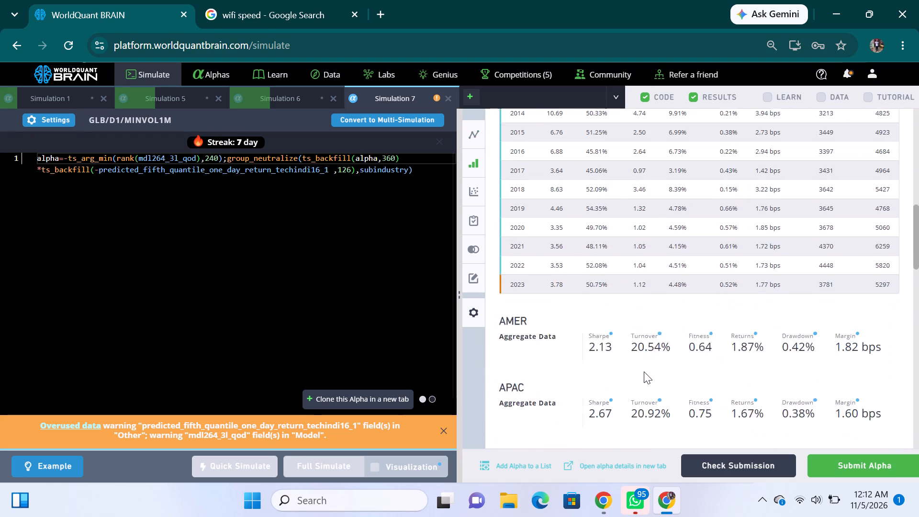
pyautogui.scroll(-8, 644, 371)
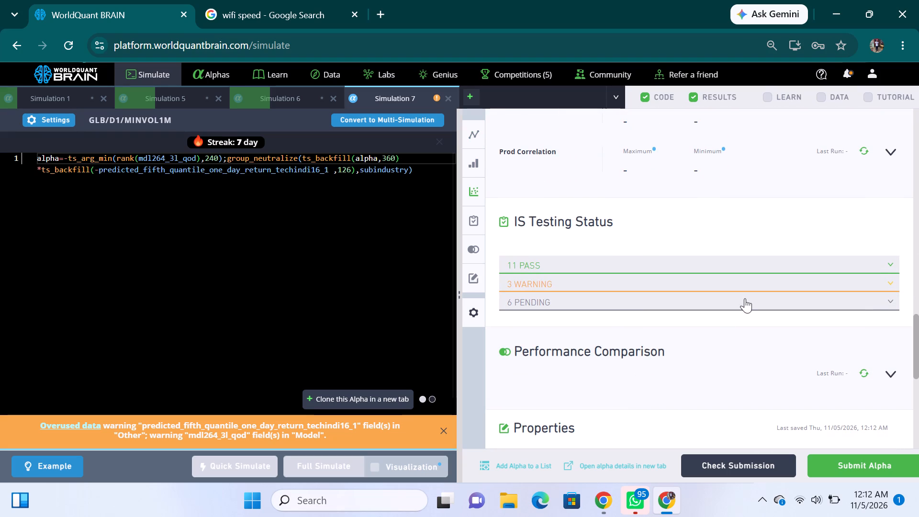
pyautogui.click(864, 148)
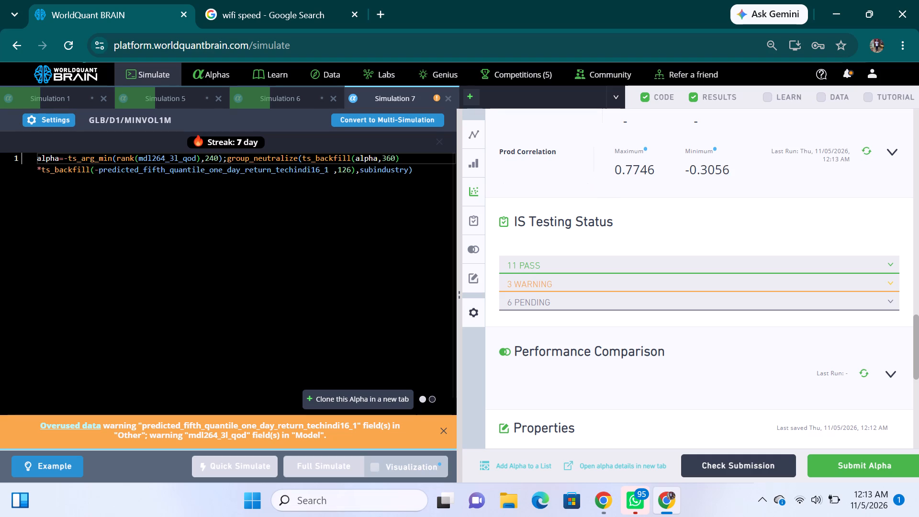
# Set the decay of Simulation 7 to 8, dismiss the overused data notice and run a full simulation.
pyautogui.click(55, 121)
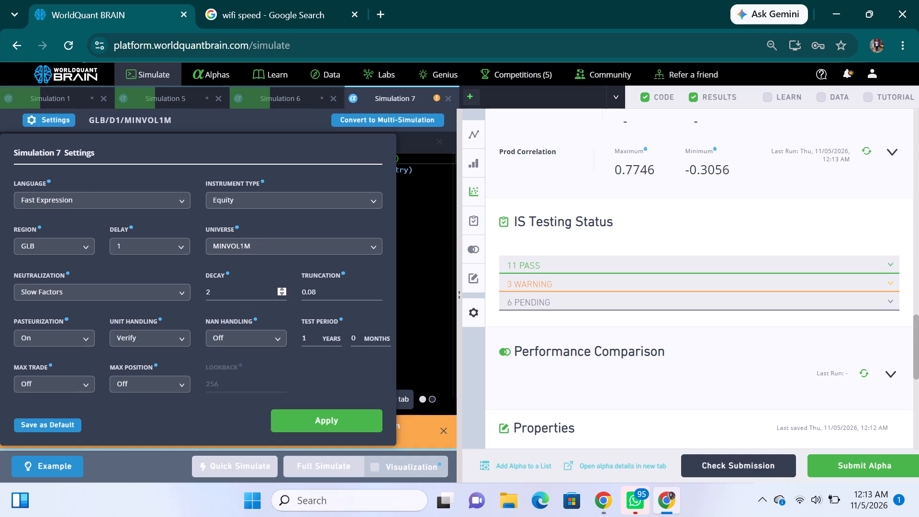
pyautogui.click(284, 288)
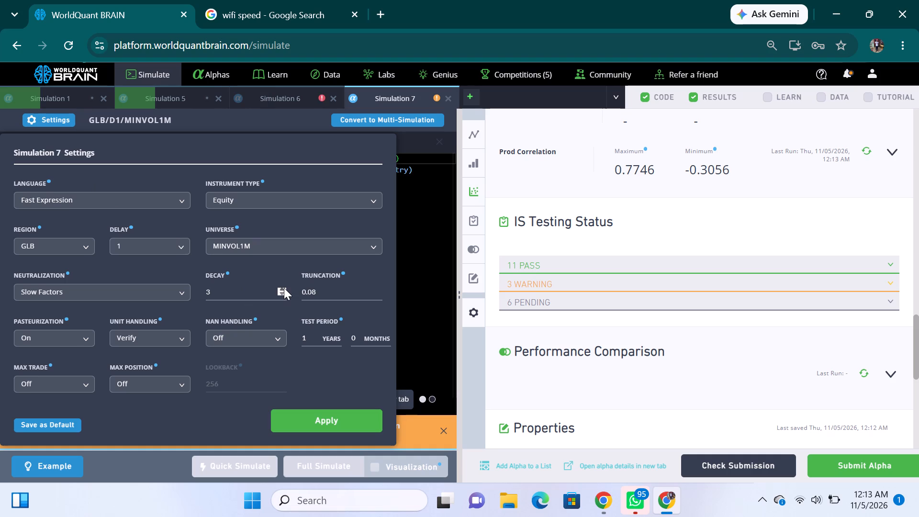
pyautogui.click(284, 288)
pyautogui.doubleClick(284, 288)
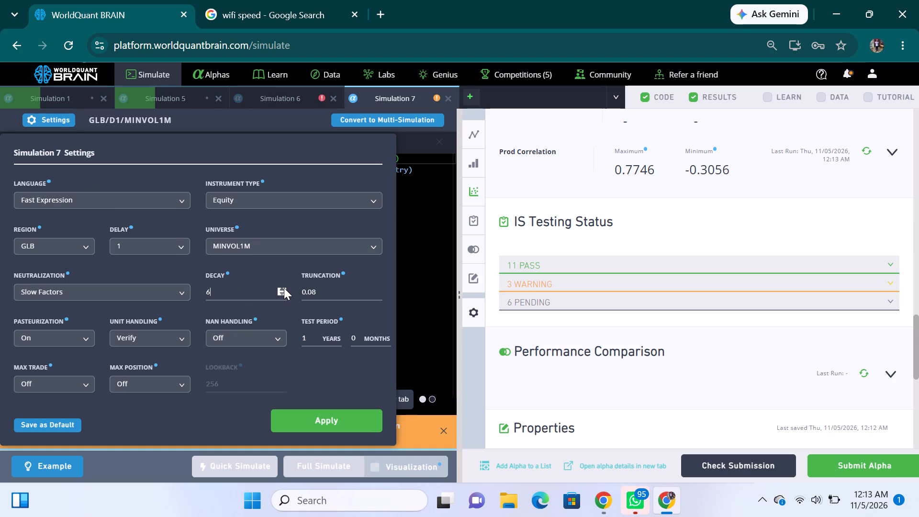
pyautogui.click(284, 288)
pyautogui.click(284, 288)
pyautogui.click(312, 421)
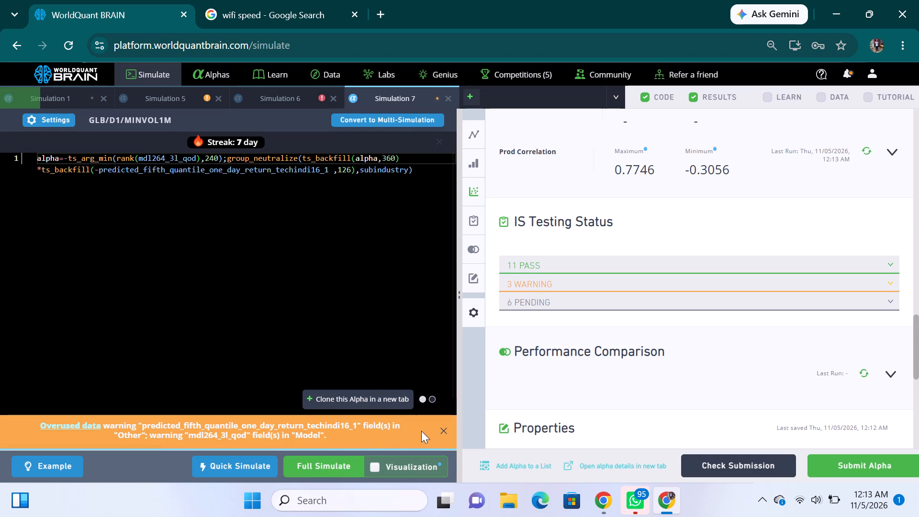
pyautogui.click(440, 429)
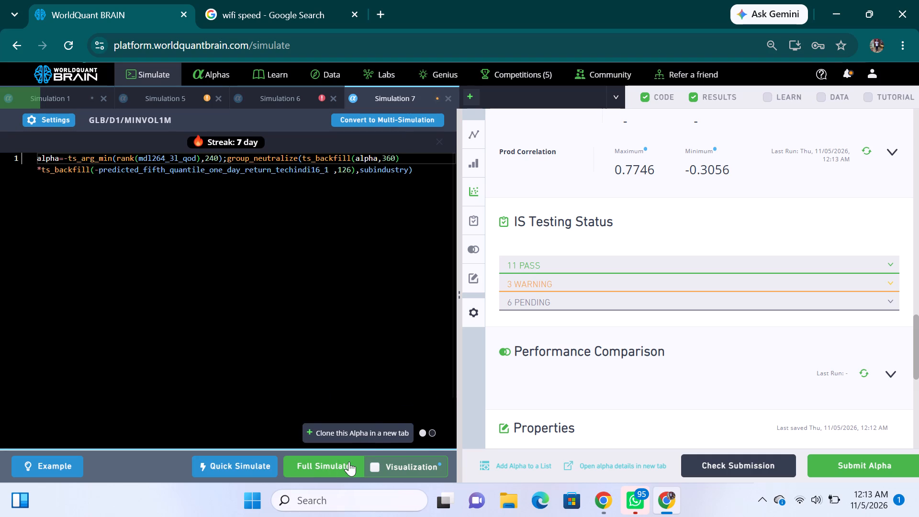
pyautogui.click(342, 468)
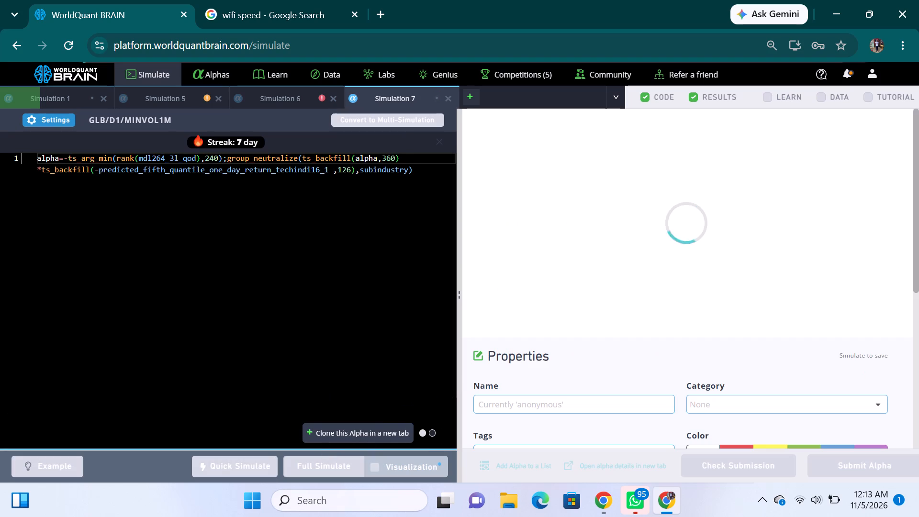
# Show the test period results of Simulation 5 and examine its yearly, regional and investability-constrained statistics.
pyautogui.click(175, 100)
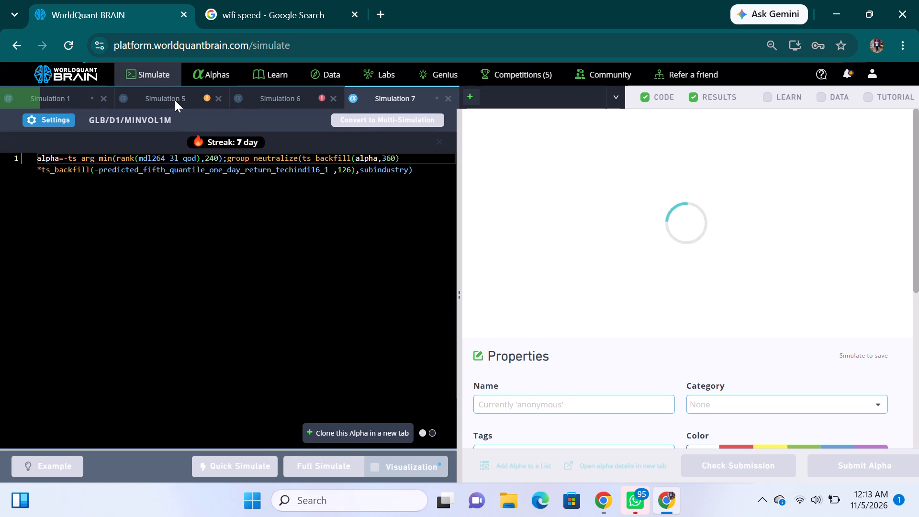
pyautogui.click(443, 428)
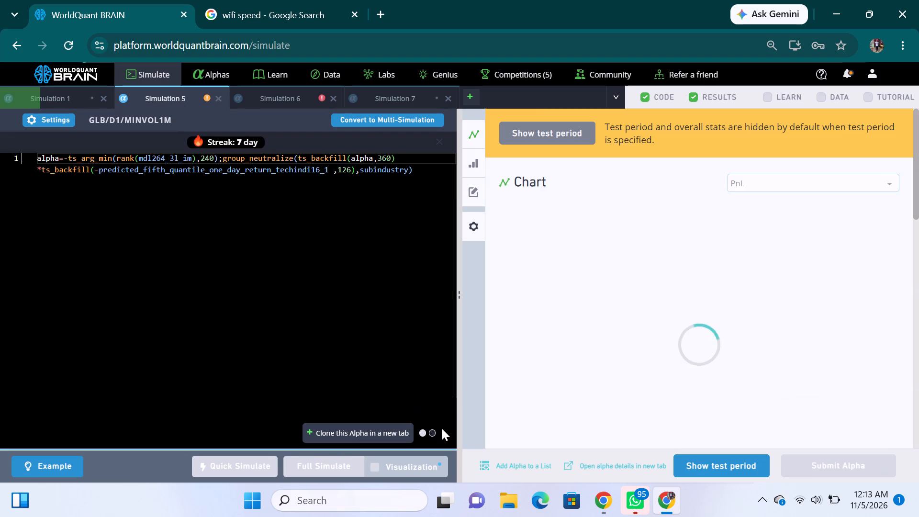
pyautogui.click(717, 467)
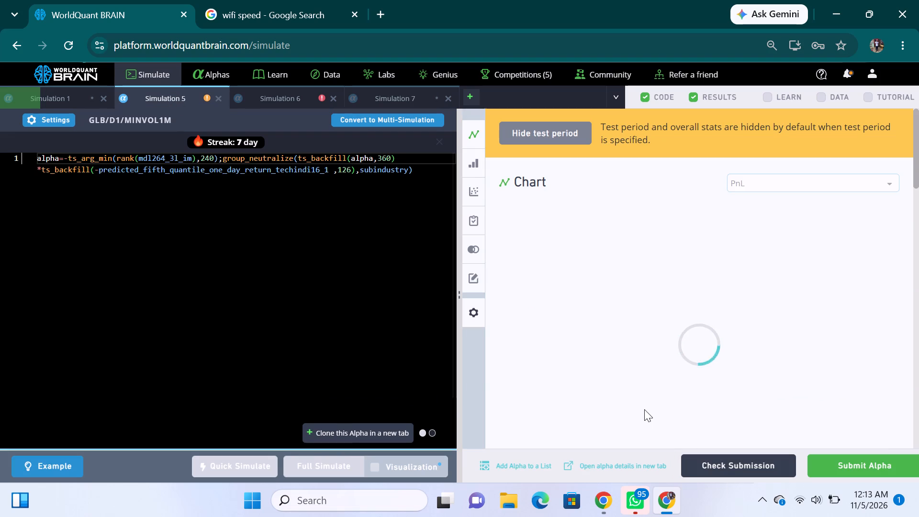
pyautogui.scroll(-4, 634, 386)
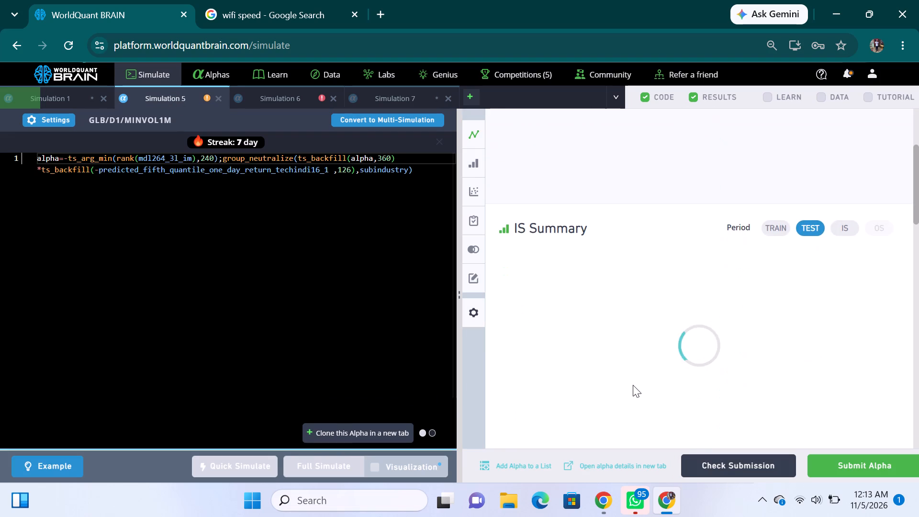
pyautogui.scroll(-5, 633, 385)
pyautogui.scroll(1, 632, 384)
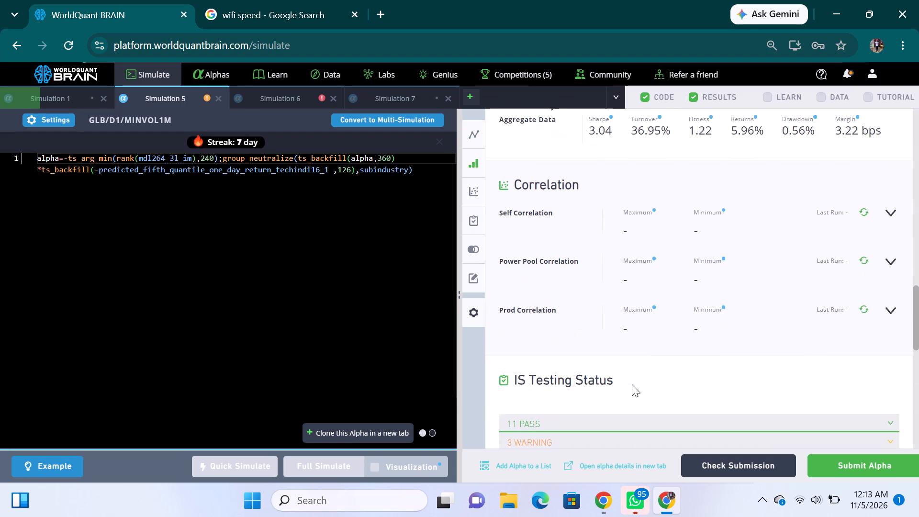
pyautogui.scroll(3, 632, 384)
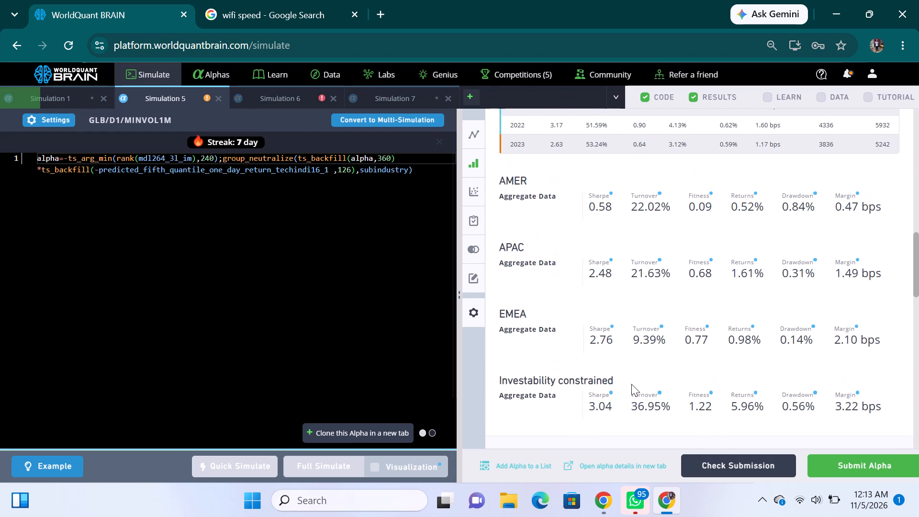
pyautogui.scroll(4, 631, 384)
# Run the Prod Correlation check for Simulation 5.
pyautogui.scroll(-6, 631, 384)
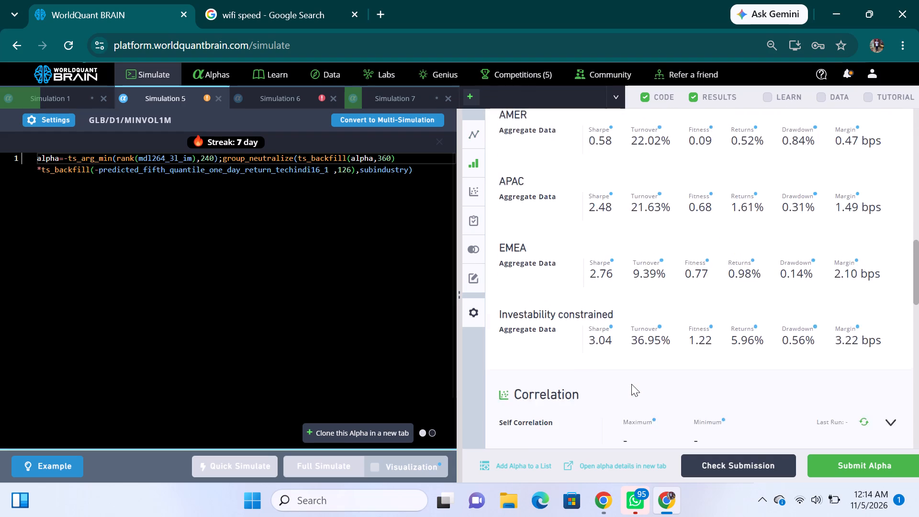
pyautogui.scroll(-6, 631, 384)
pyautogui.scroll(2, 617, 344)
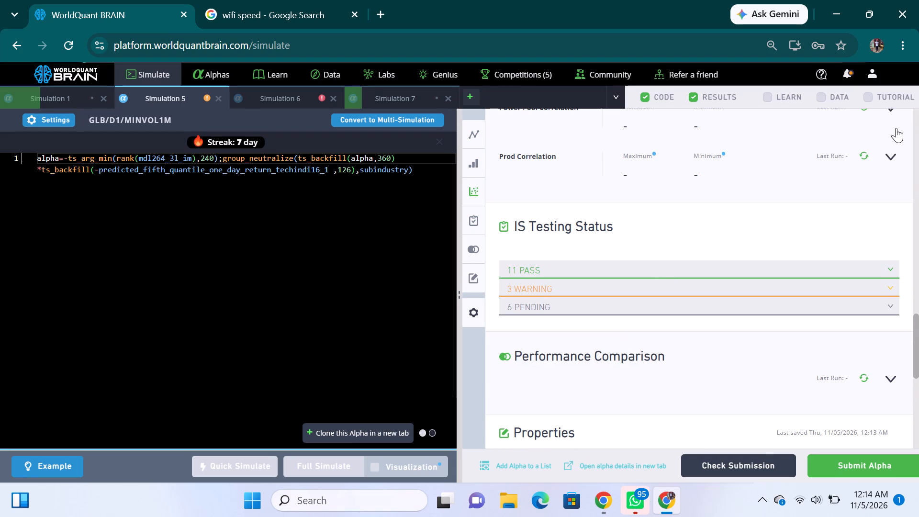
pyautogui.click(869, 151)
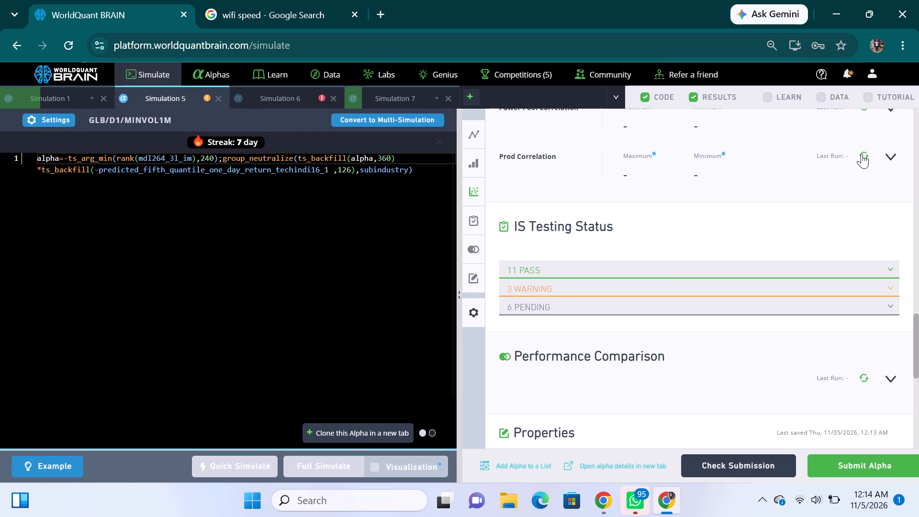
# Run the Prod Correlation check for Simulation 5.
pyautogui.click(862, 154)
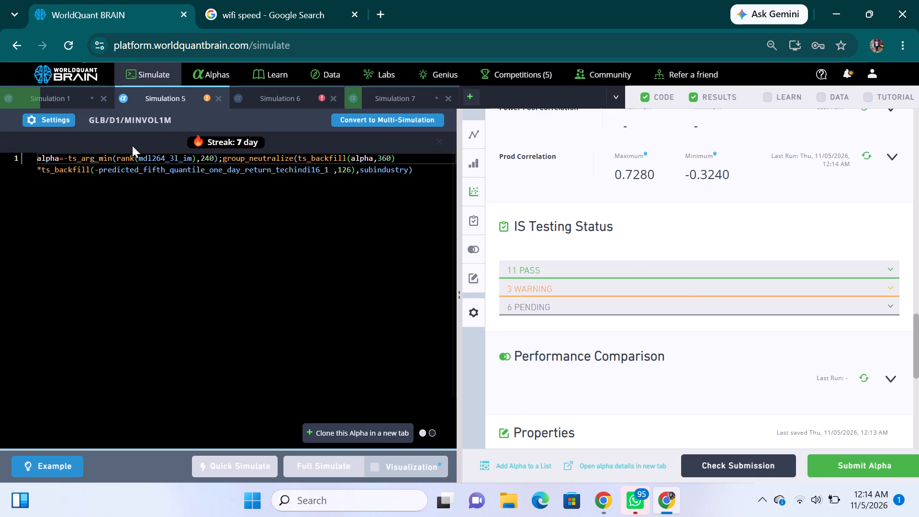
# Set the decay of Simulation 5 to 6, apply the settings and run a full simulation.
pyautogui.click(62, 119)
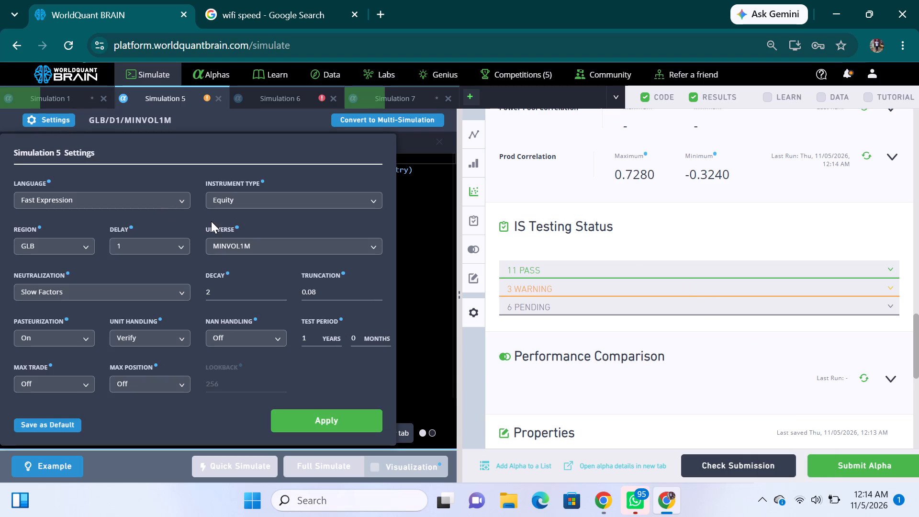
pyautogui.doubleClick(283, 287)
pyautogui.click(283, 287)
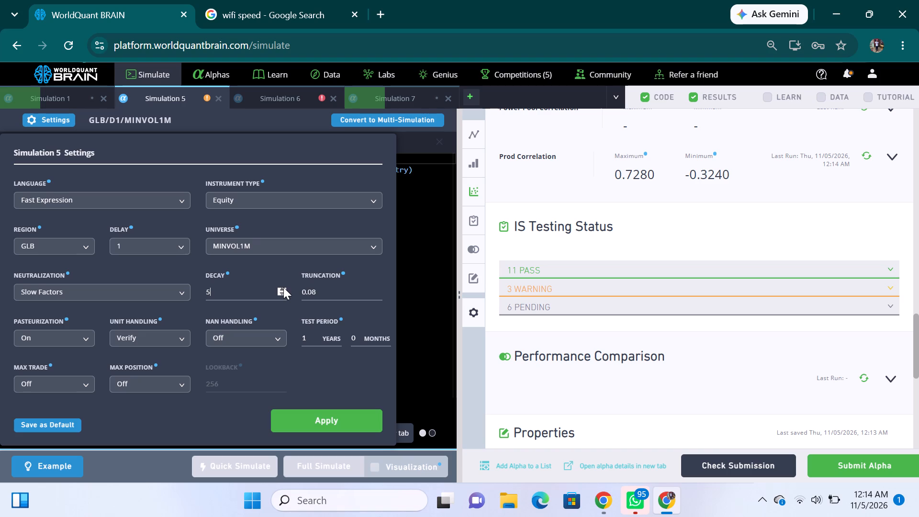
pyautogui.click(283, 287)
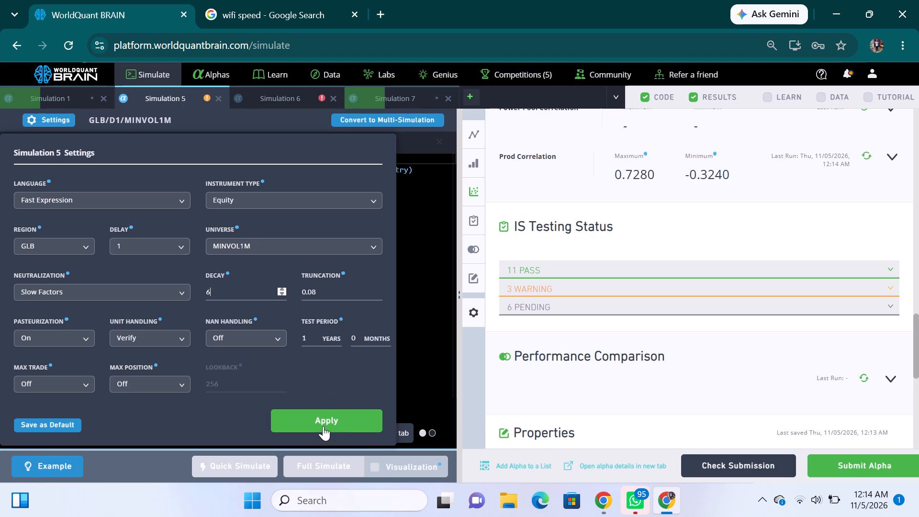
pyautogui.click(323, 426)
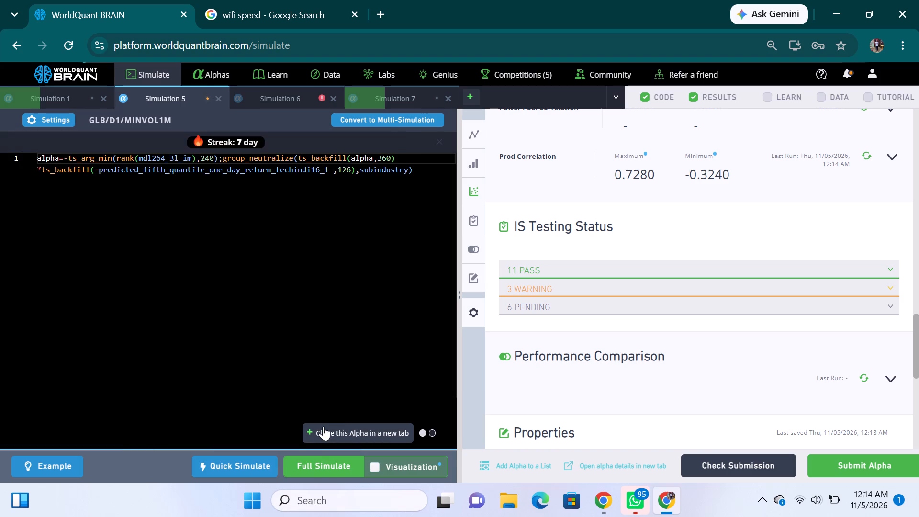
pyautogui.click(325, 471)
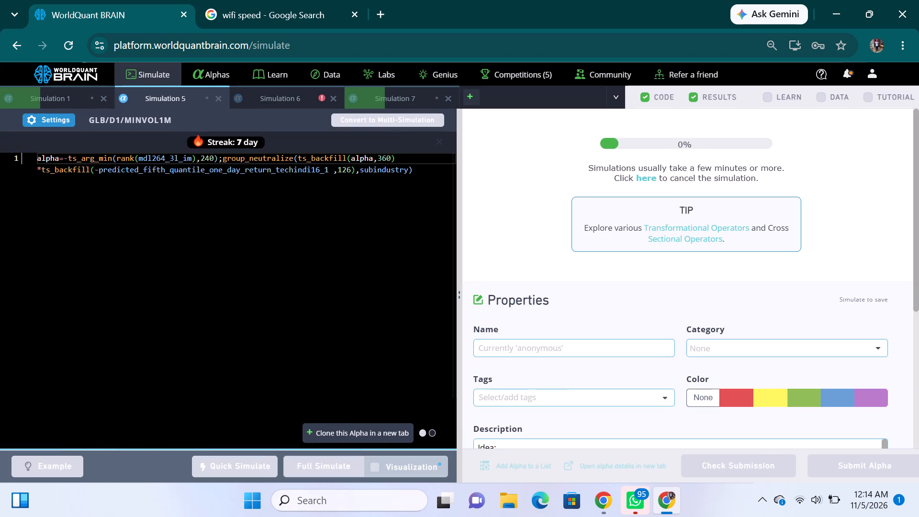
# In Simulation 6, dismiss the running-too-long error, apply the existing settings and rerun the full simulation.
pyautogui.click(286, 101)
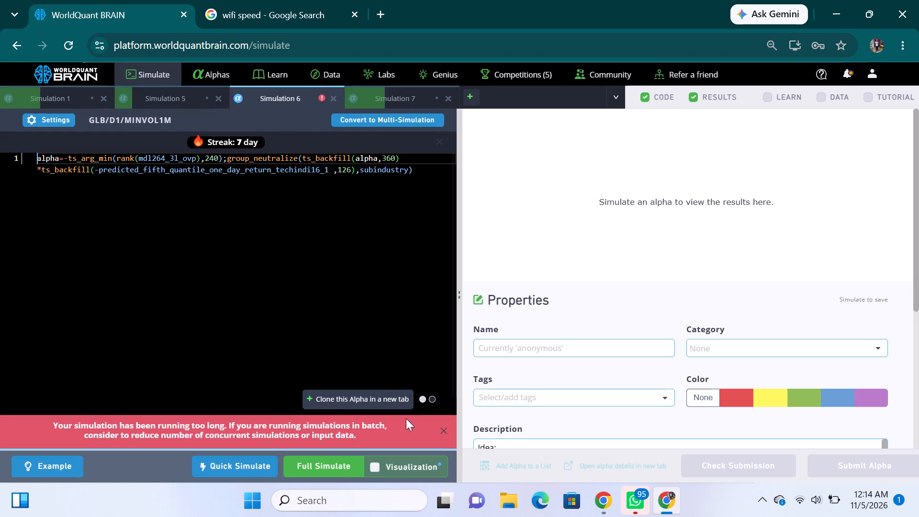
pyautogui.click(442, 432)
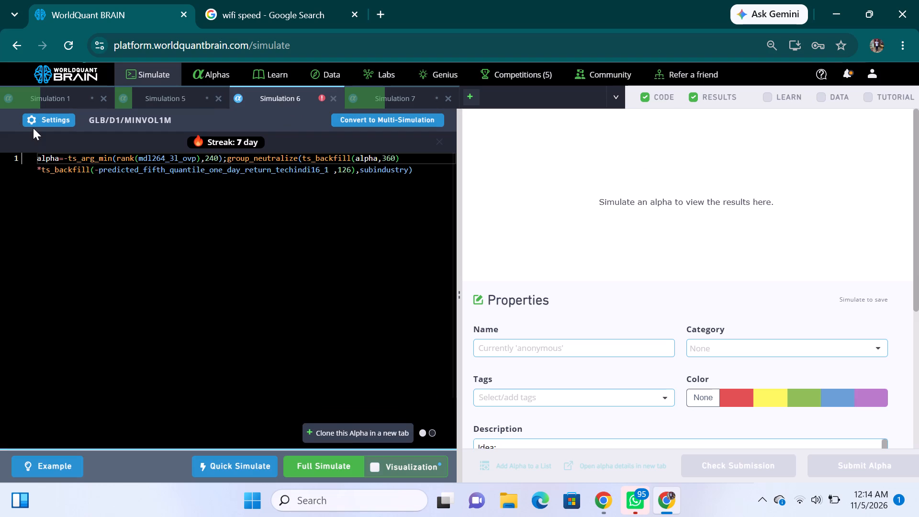
pyautogui.click(49, 120)
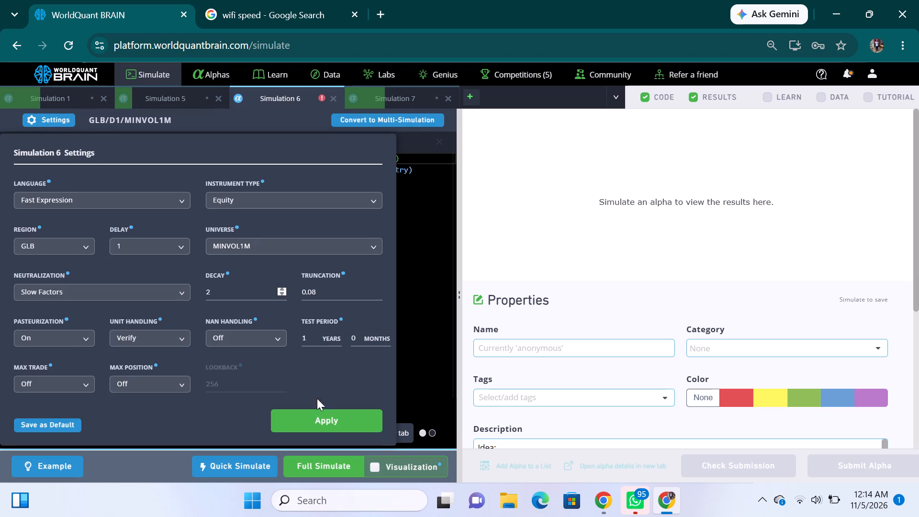
pyautogui.click(312, 421)
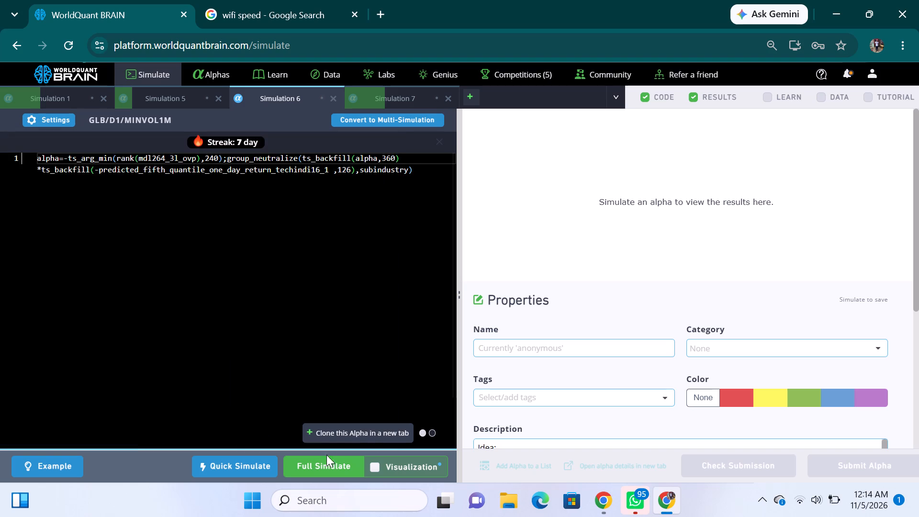
pyautogui.click(311, 472)
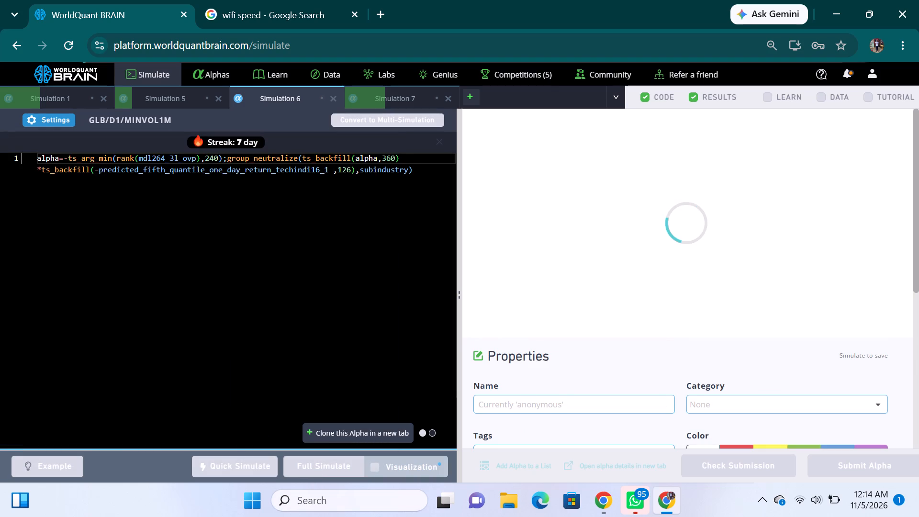
# Switch to Simulation 1 to check on its simulation.
pyautogui.click(51, 100)
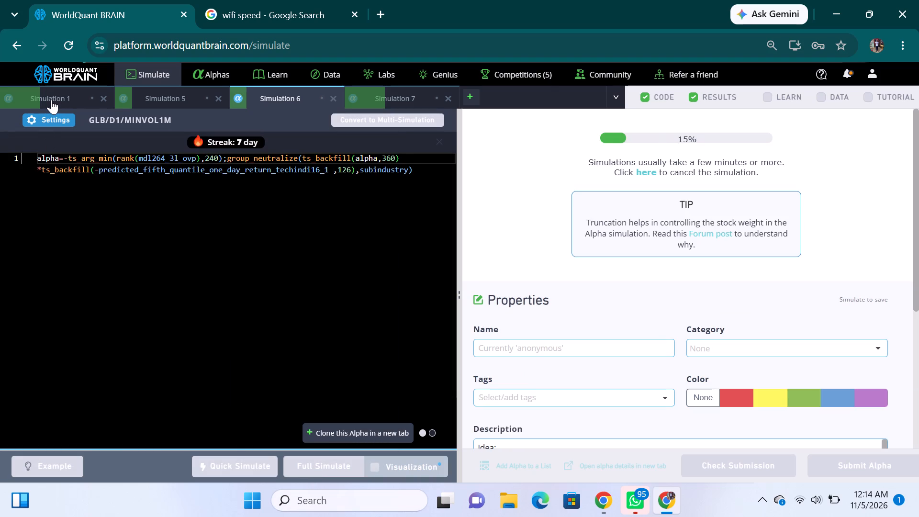
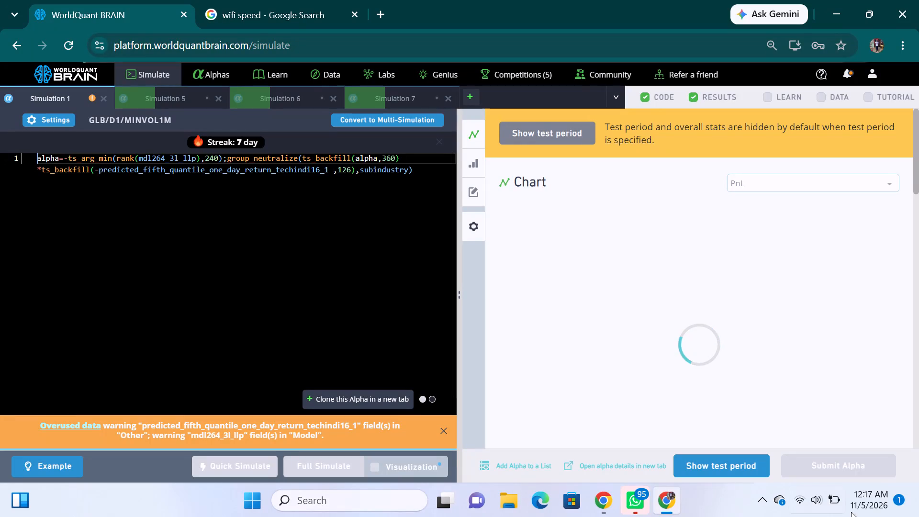
# Show the test period for Simulation 1's results.
pyautogui.click(717, 471)
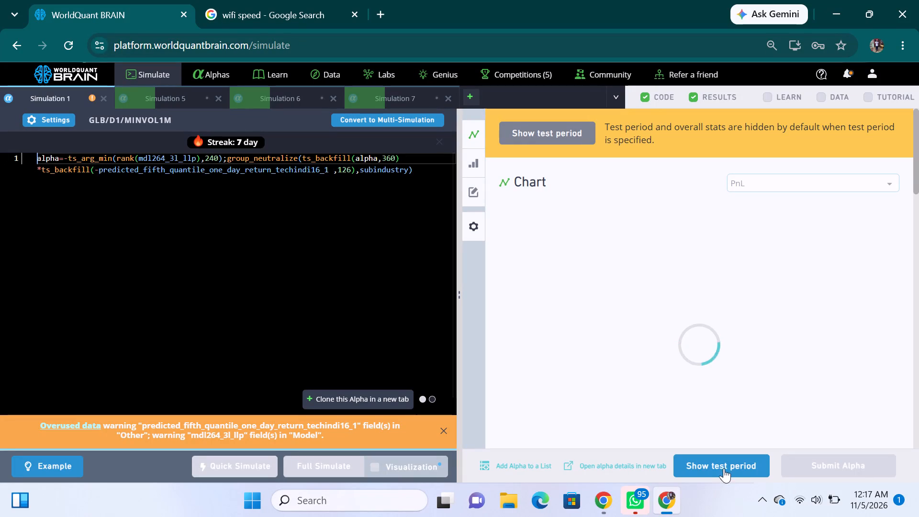
pyautogui.click(731, 464)
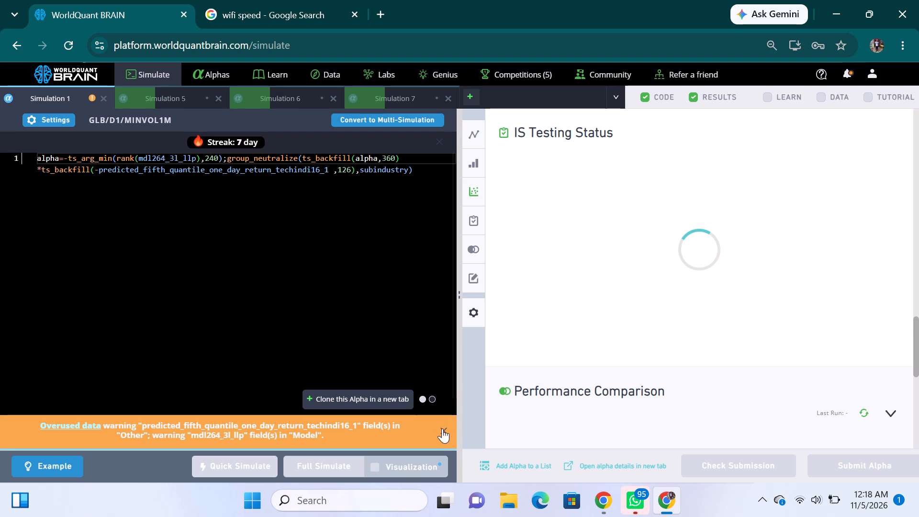
# Run the Prod Correlation check for Simulation 1 and look over its IS Testing Status.
pyautogui.scroll(2, 748, 327)
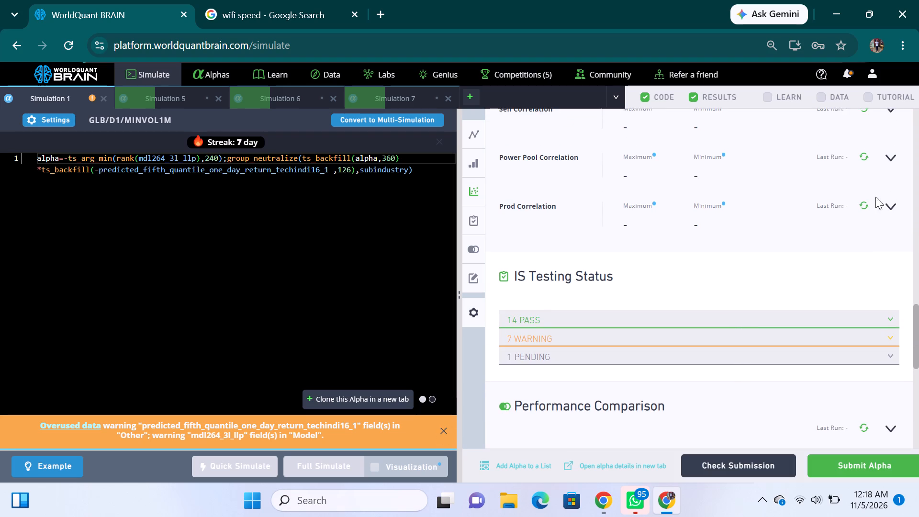
pyautogui.click(863, 206)
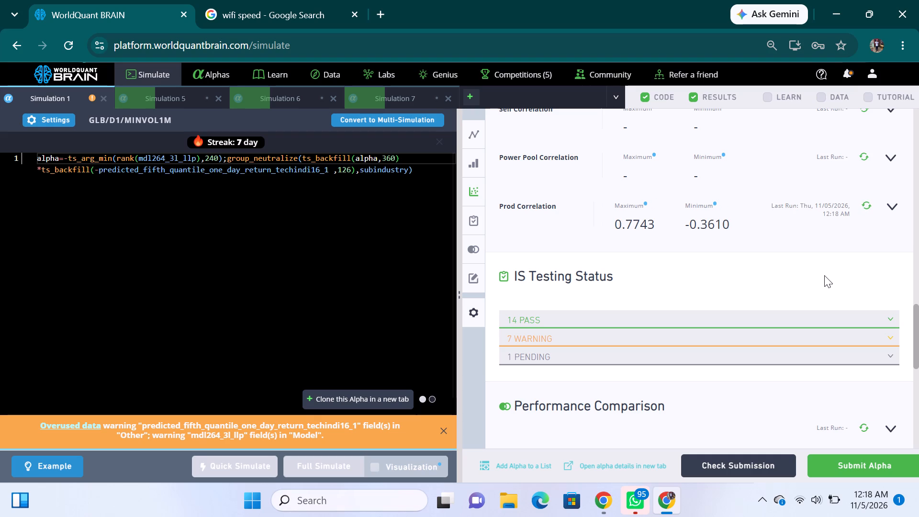
pyautogui.scroll(-2, 606, 346)
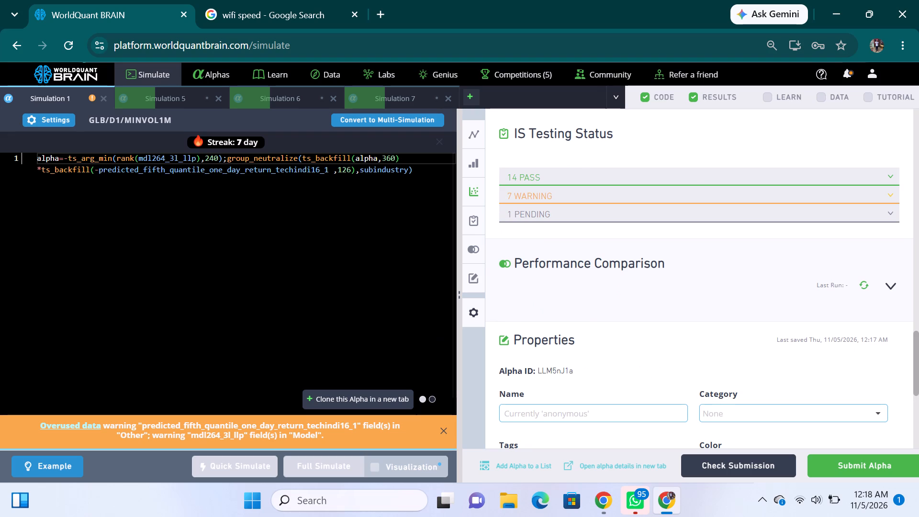
pyautogui.scroll(1, 348, 337)
# Check the progress of the running simulations in Simulation 5 and Simulation 7.
pyautogui.click(183, 92)
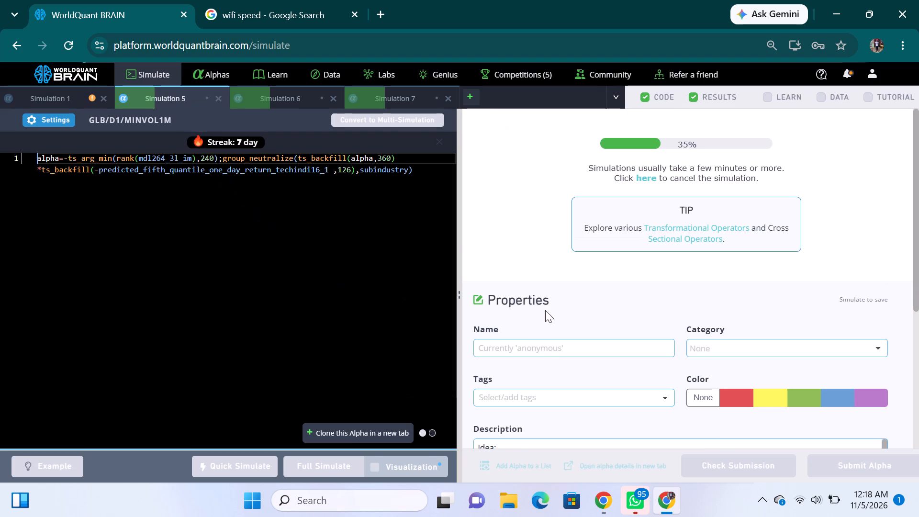
pyautogui.click(383, 97)
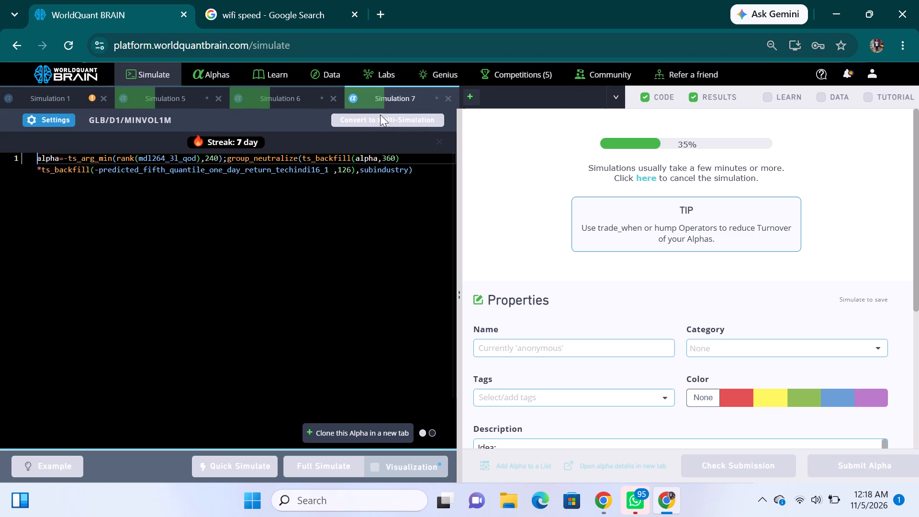
pyautogui.click(390, 97)
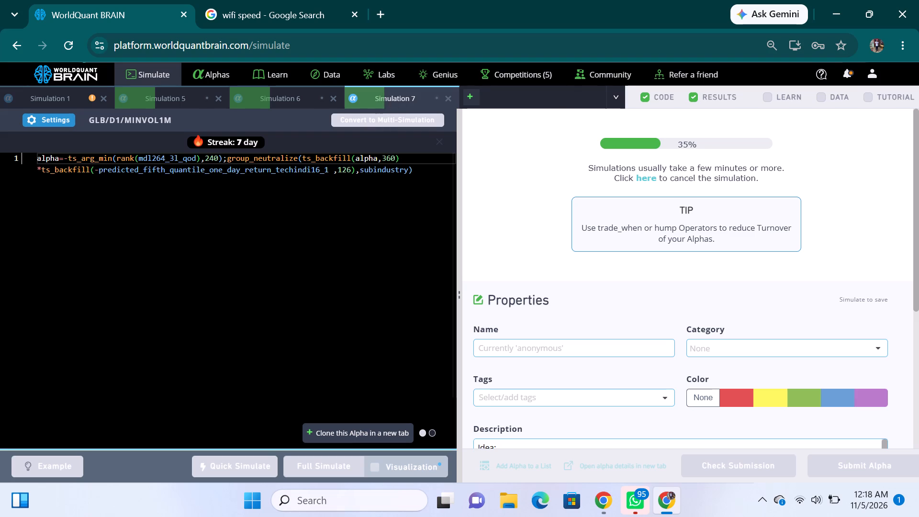
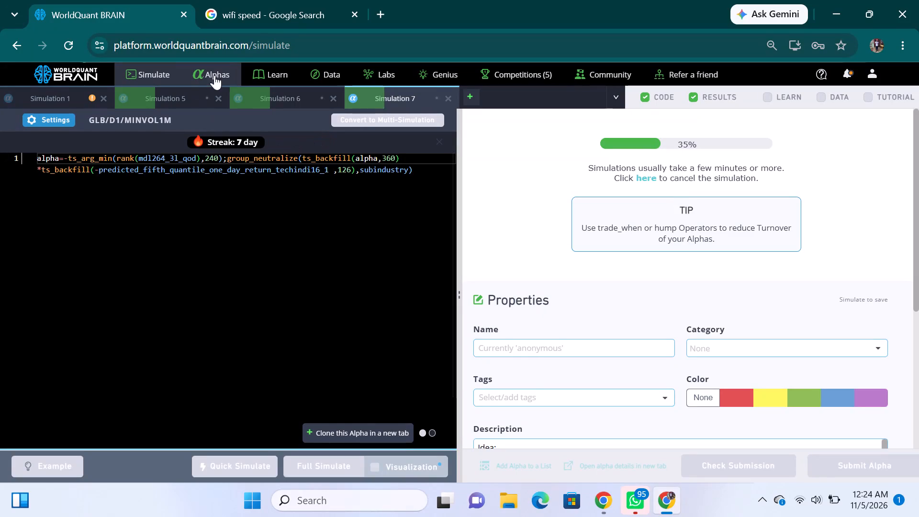
# Check the progress of the running simulations in Simulation 5 and Simulation 6.
pyautogui.click(176, 101)
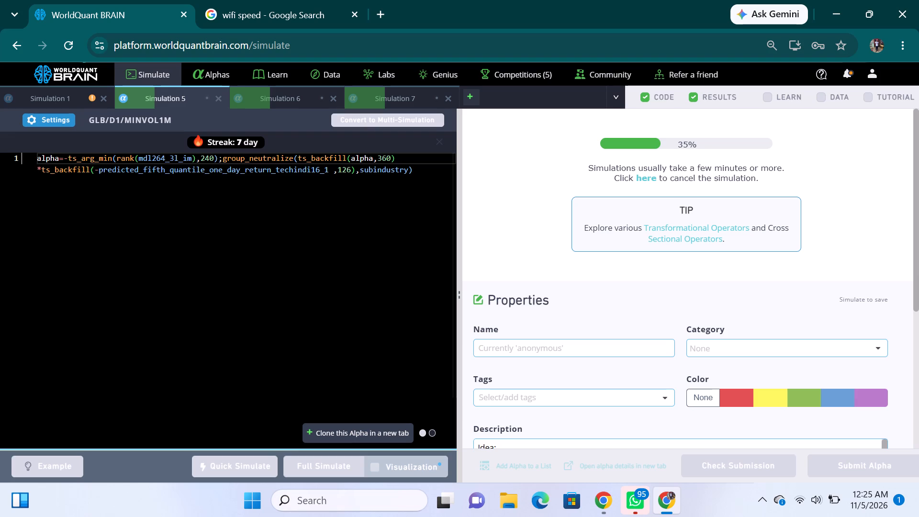
pyautogui.click(293, 99)
pyautogui.click(185, 99)
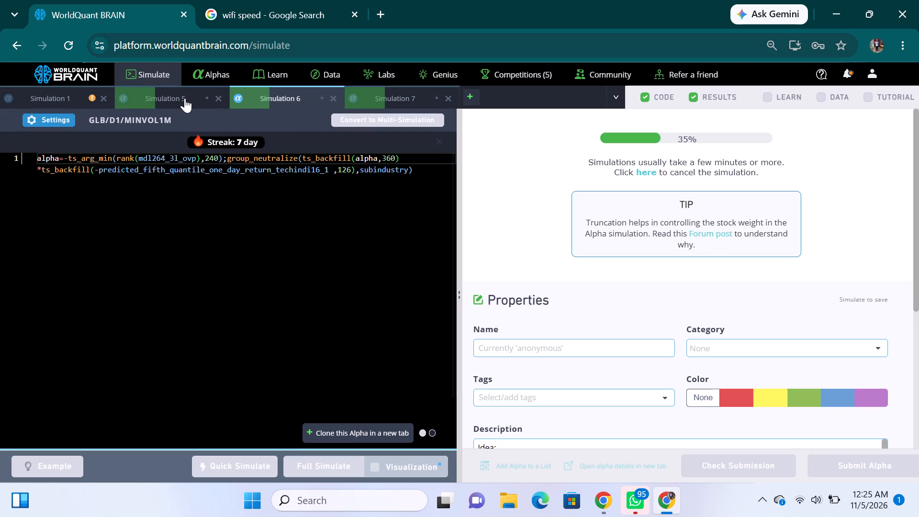
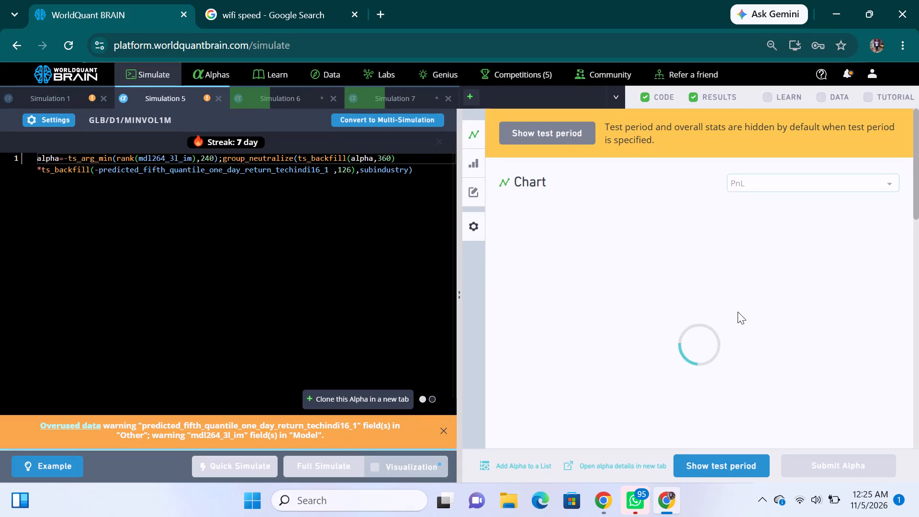
# Show Simulation 5's test period results, review the IS summary and testing status, and run its Prod Correlation check.
pyautogui.click(715, 467)
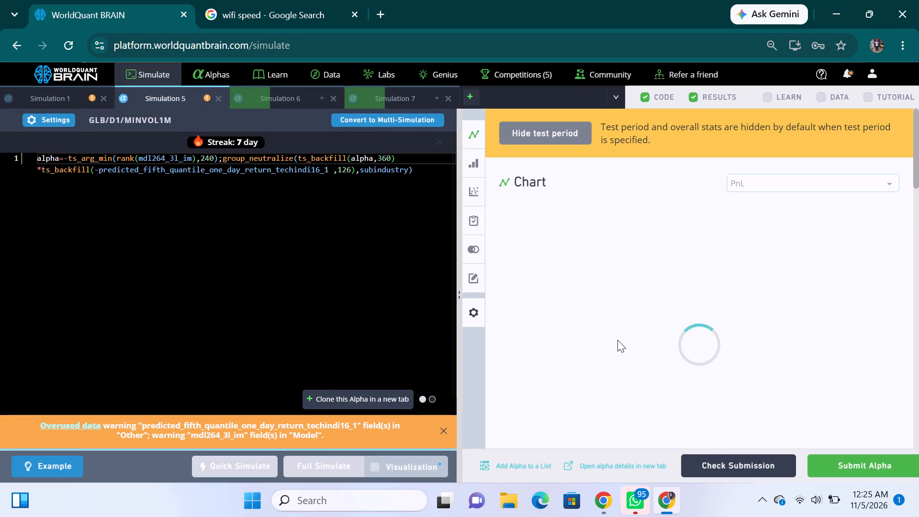
pyautogui.scroll(-4, 618, 341)
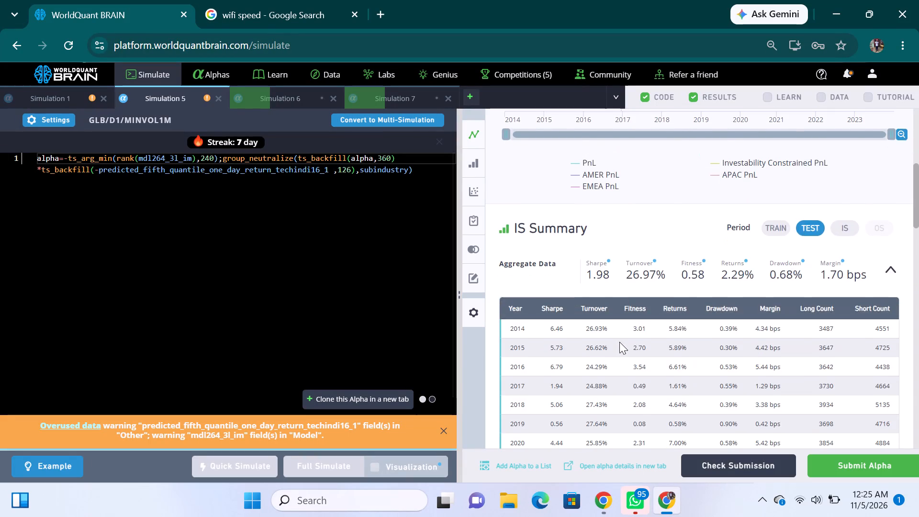
pyautogui.scroll(-12, 619, 342)
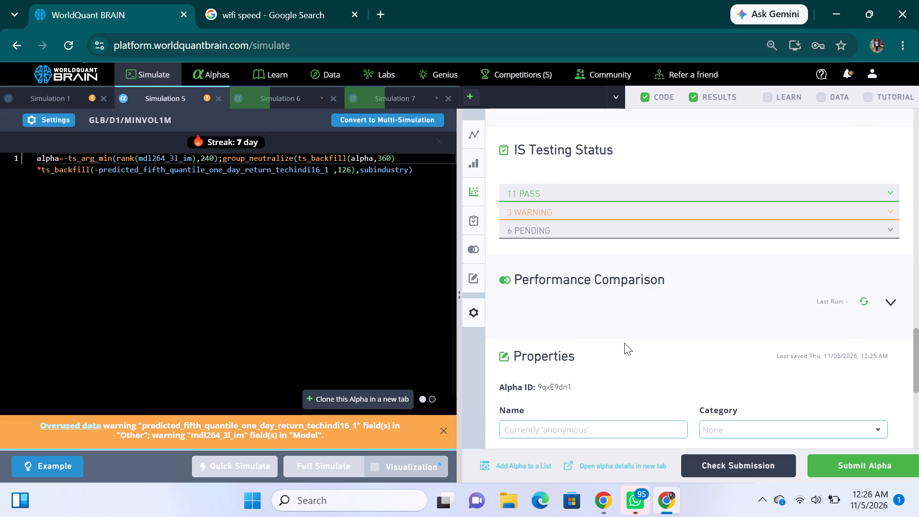
pyautogui.scroll(3, 624, 343)
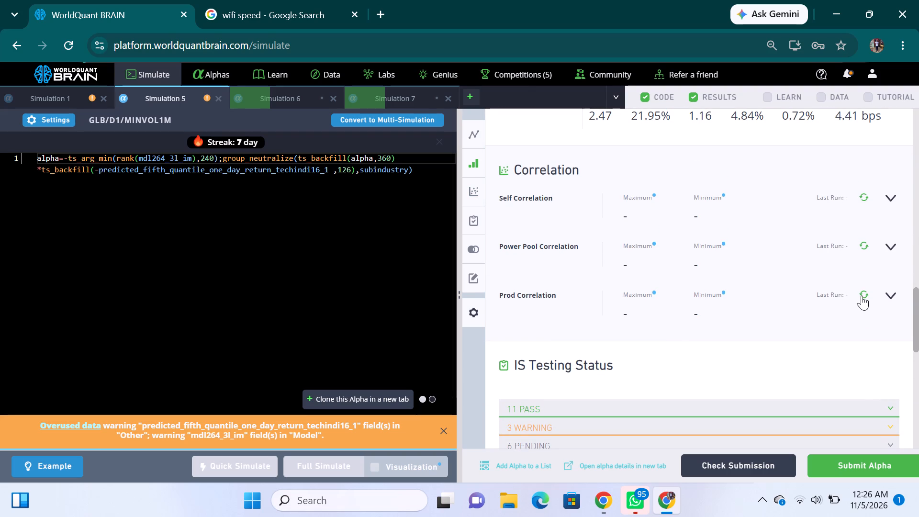
pyautogui.click(862, 295)
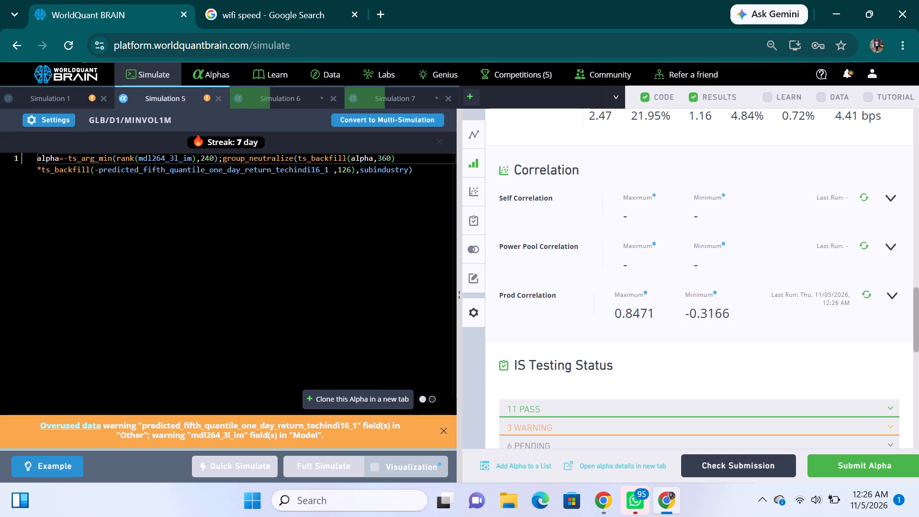
# Set Simulation 5's decay to 4 and truncation to 0.01 in its simulation settings.
pyautogui.click(42, 121)
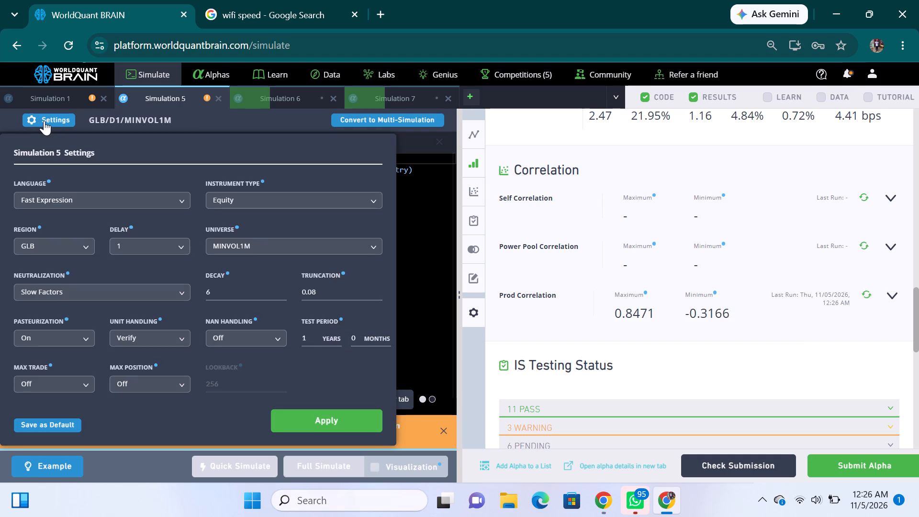
pyautogui.click(45, 121)
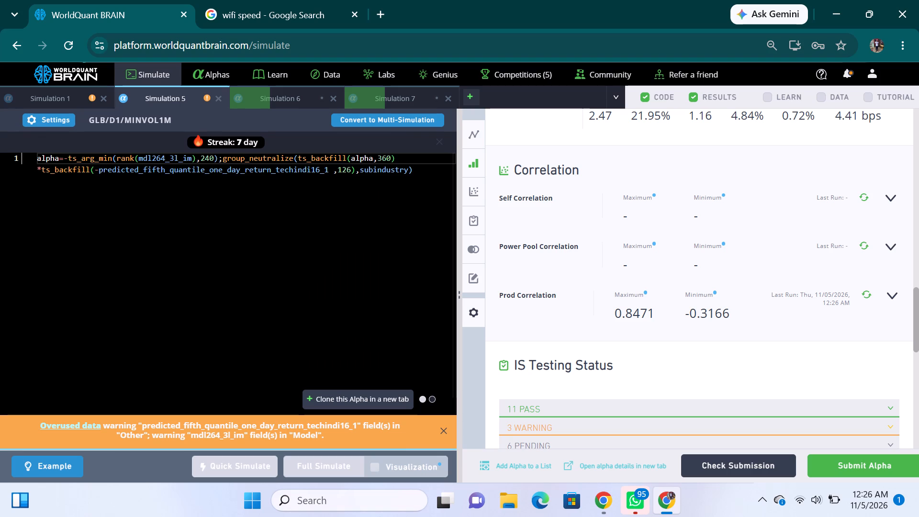
pyautogui.click(42, 122)
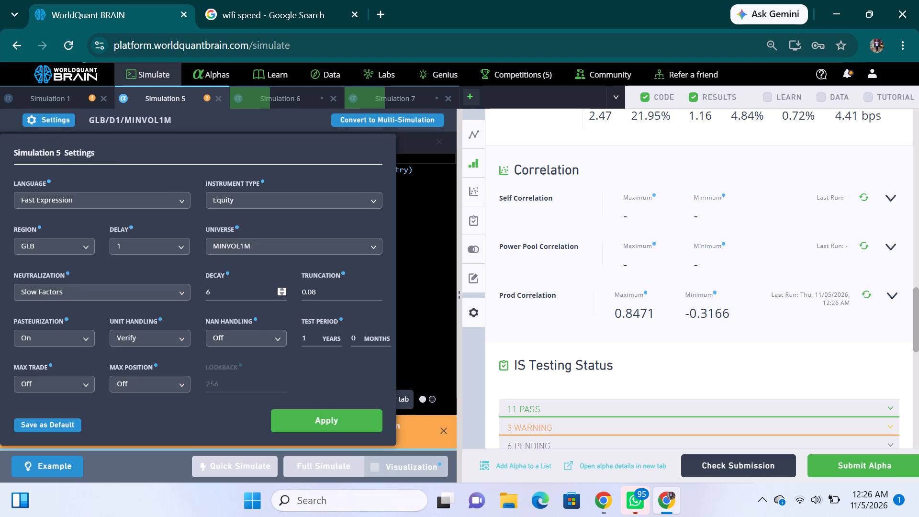
pyautogui.click(283, 292)
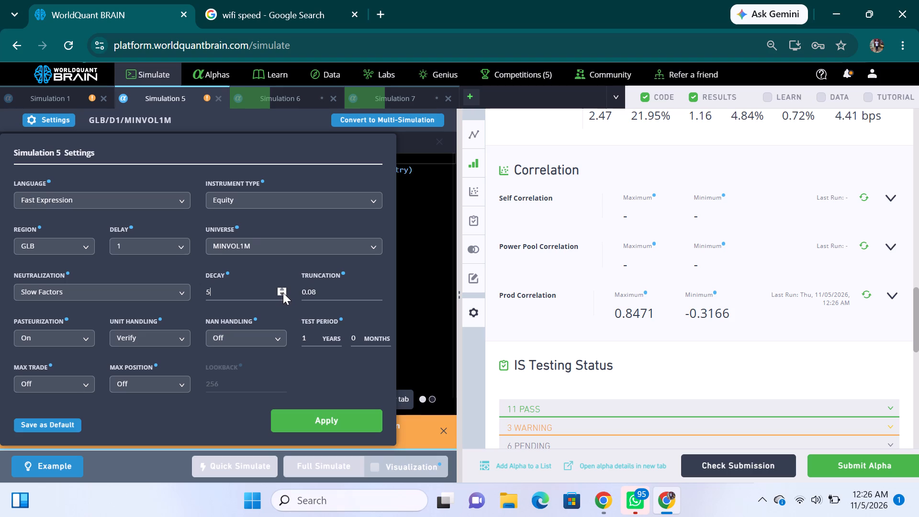
pyautogui.click(283, 292)
pyautogui.click(315, 288)
pyautogui.click(313, 286)
pyautogui.press('BackSpace')
pyautogui.press('0')
pyautogui.press('Delete')
pyautogui.press('1')
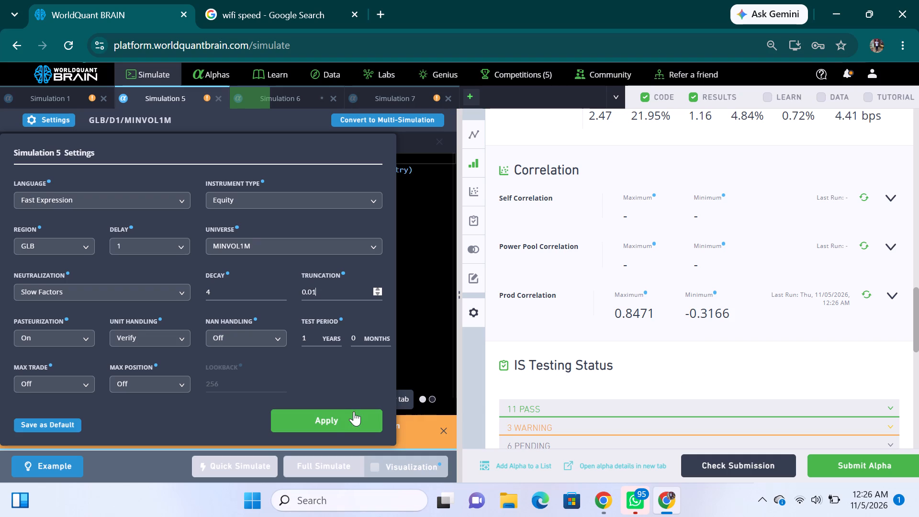
pyautogui.click(331, 421)
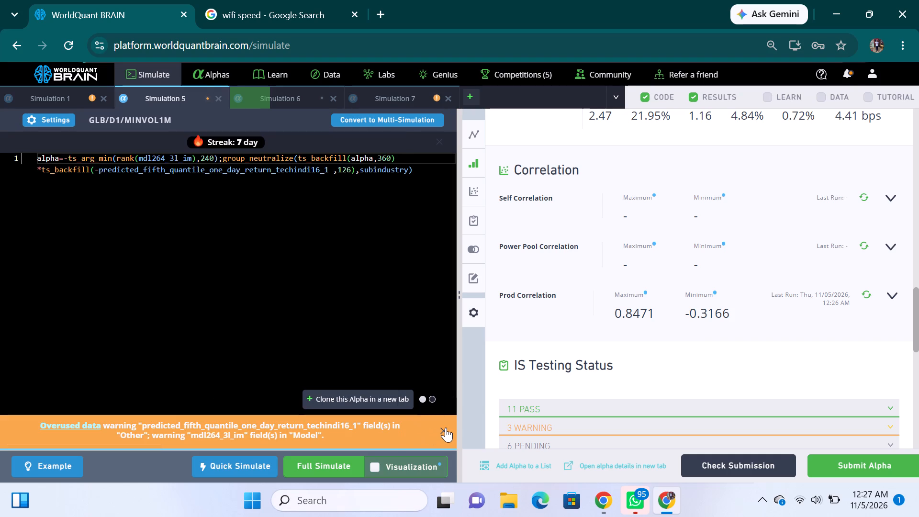
# Dismiss the overused data warning and rerun Simulation 5 as a full simulation.
pyautogui.click(446, 427)
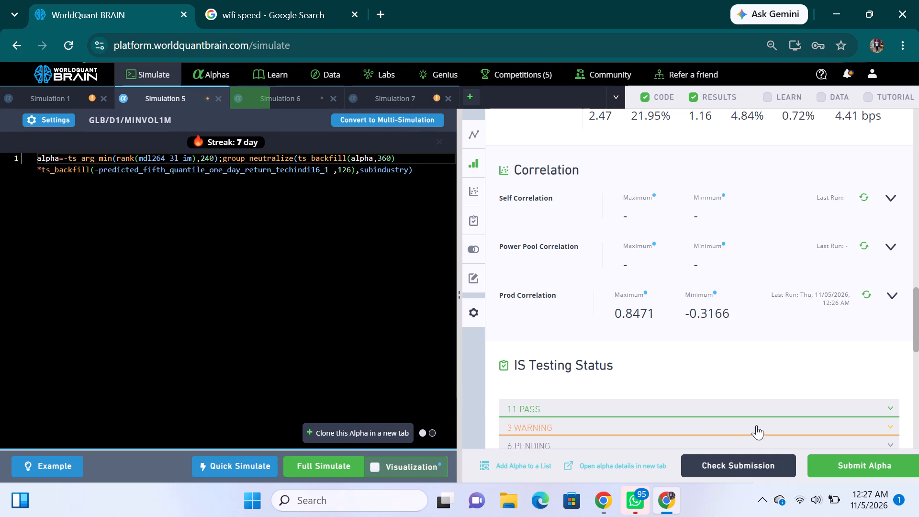
pyautogui.click(327, 467)
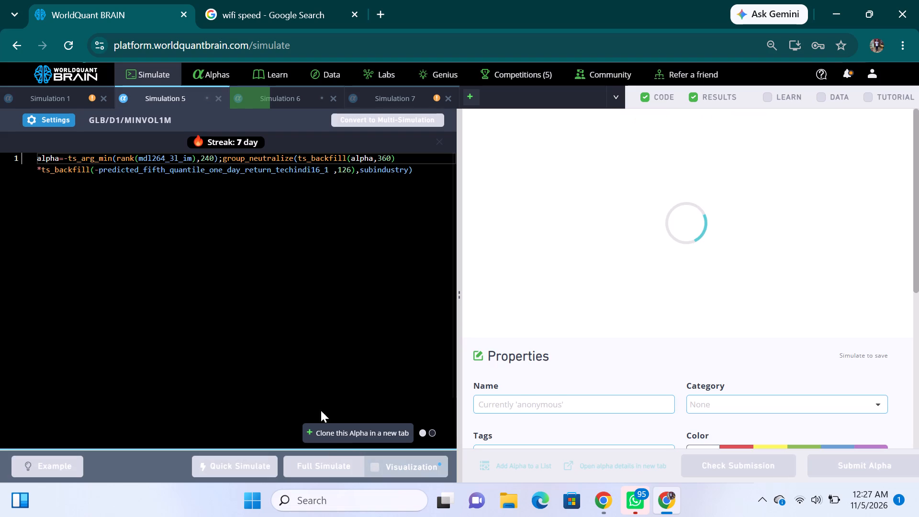
# Show Simulation 7's test period results, review the IS testing status, and run its Prod Correlation check.
pyautogui.click(397, 99)
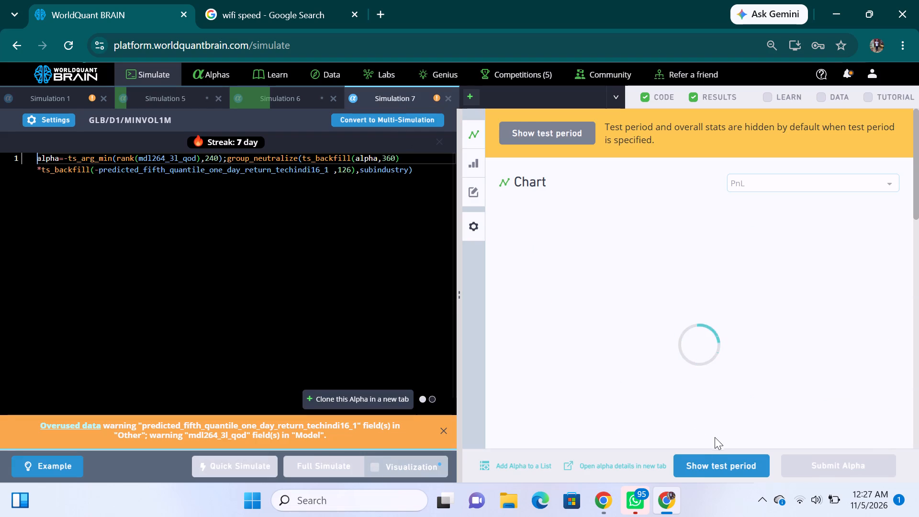
pyautogui.click(706, 466)
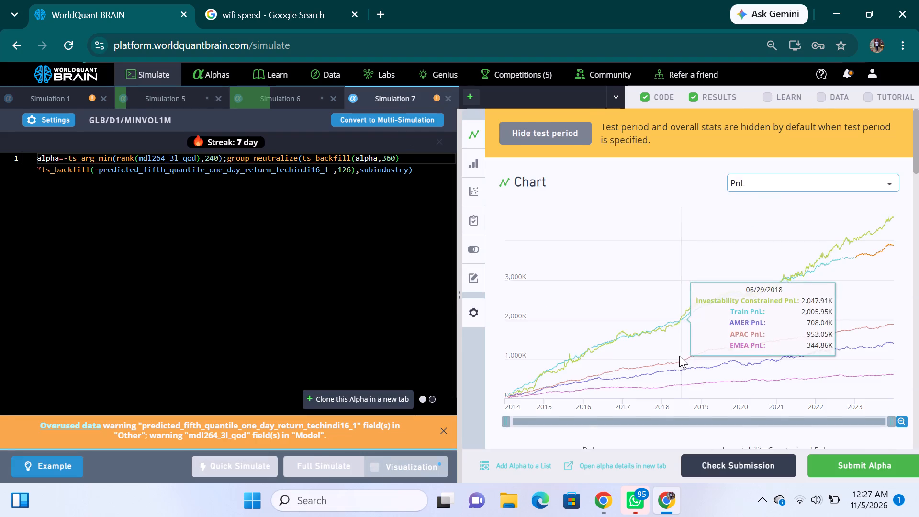
pyautogui.scroll(-16, 679, 356)
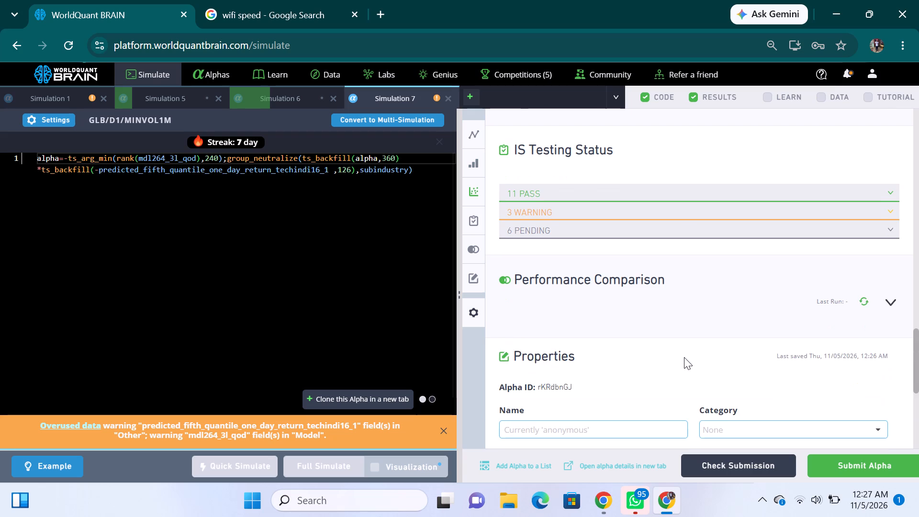
pyautogui.scroll(1, 699, 338)
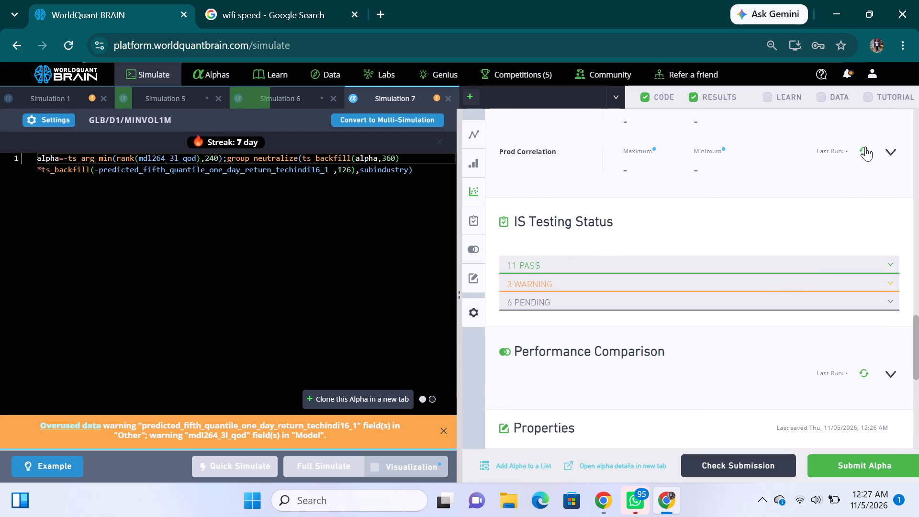
pyautogui.click(865, 146)
# Set Simulation 7's truncation to 0.01 in its simulation settings.
pyautogui.click(55, 114)
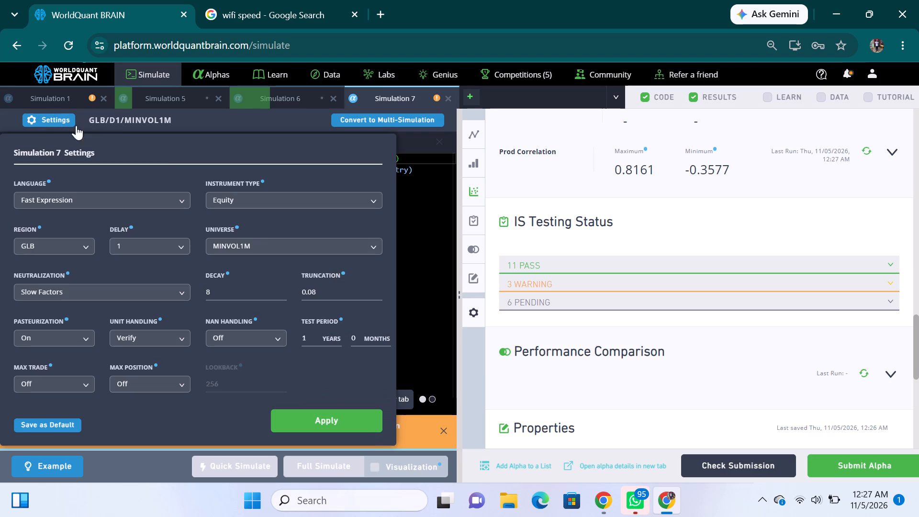
pyautogui.click(314, 288)
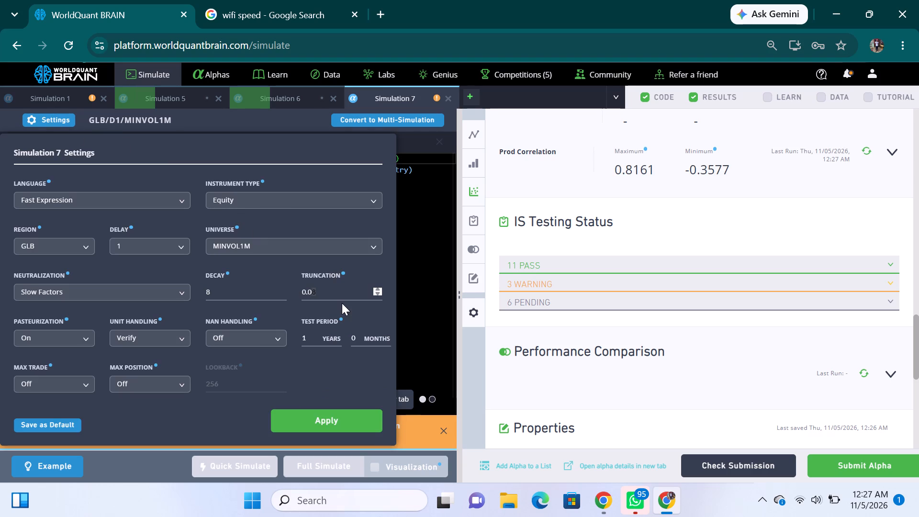
pyautogui.moveTo(313, 287); pyautogui.dragTo(322, 286)
pyautogui.click(322, 289)
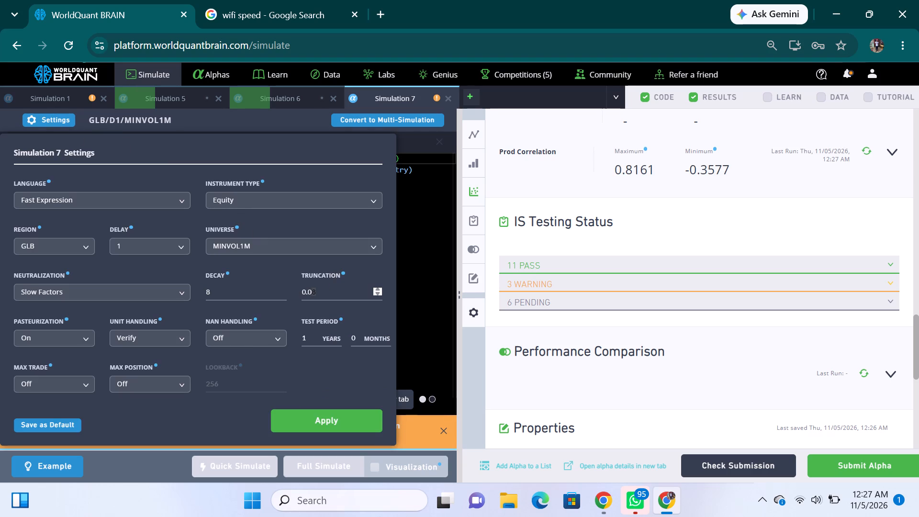
pyautogui.click(315, 296)
pyautogui.press('BackSpace')
pyautogui.press('1')
pyautogui.click(339, 419)
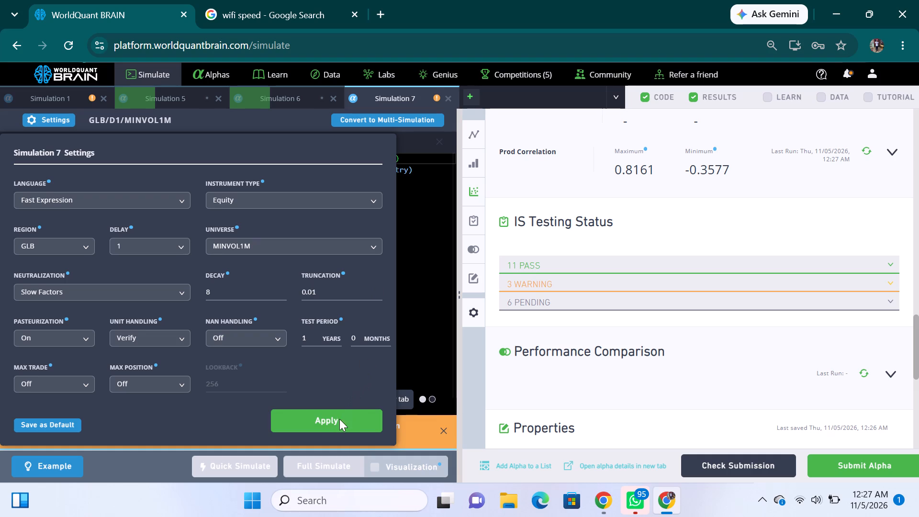
# Dismiss the overused data warning and rerun Simulation 7 as a full simulation.
pyautogui.click(444, 429)
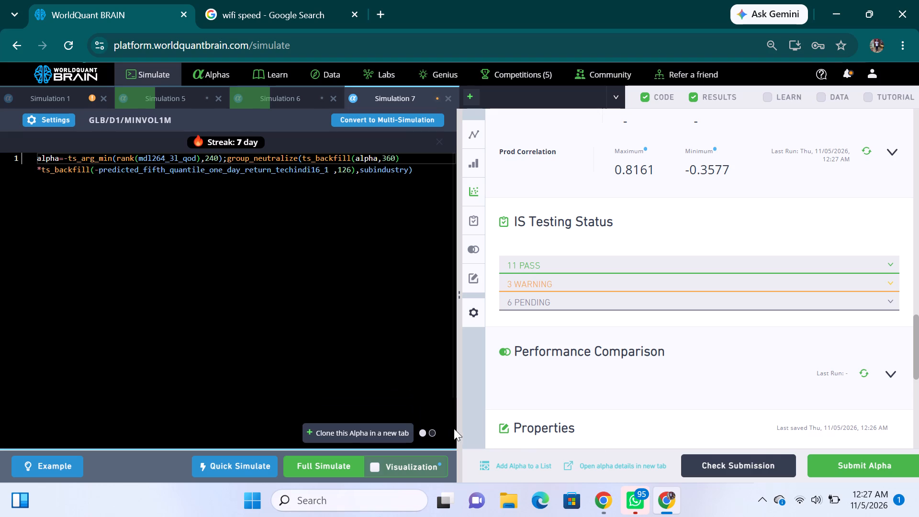
pyautogui.click(325, 471)
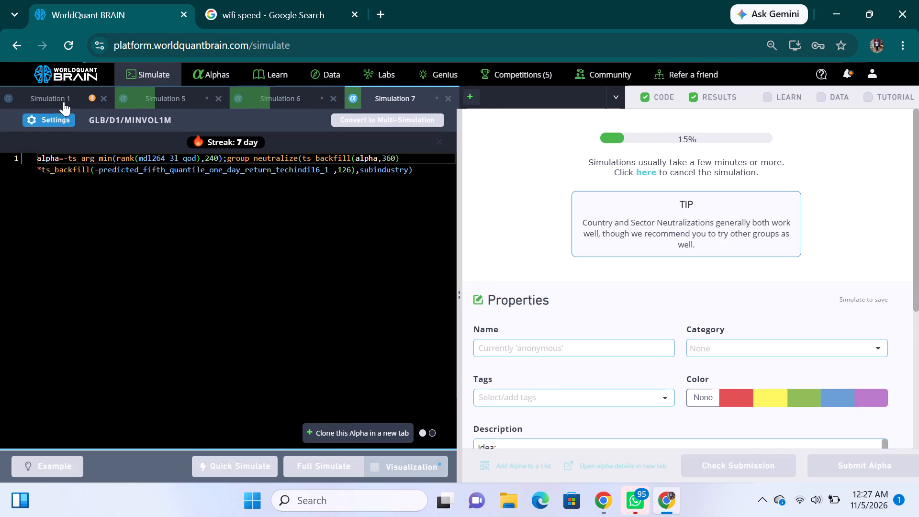
# Check the progress of the running simulations in Simulation 5 and Simulation 6.
pyautogui.click(179, 99)
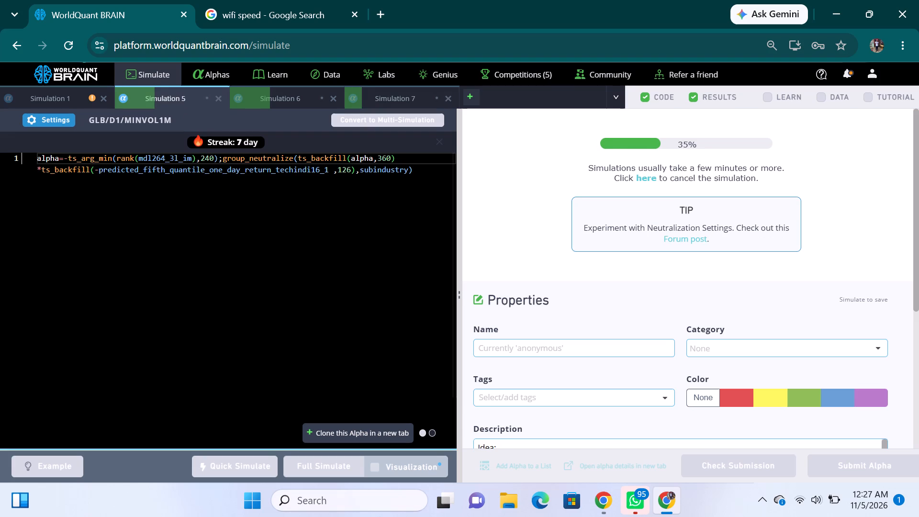
pyautogui.click(289, 98)
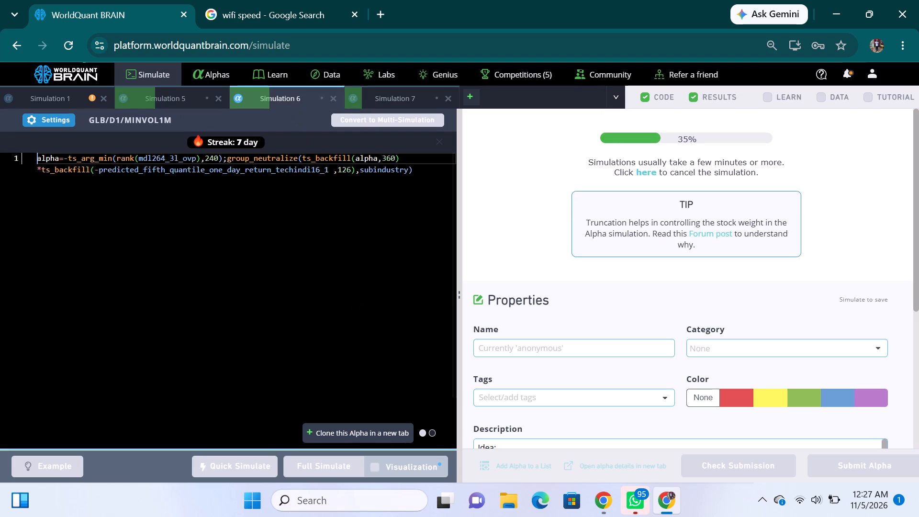
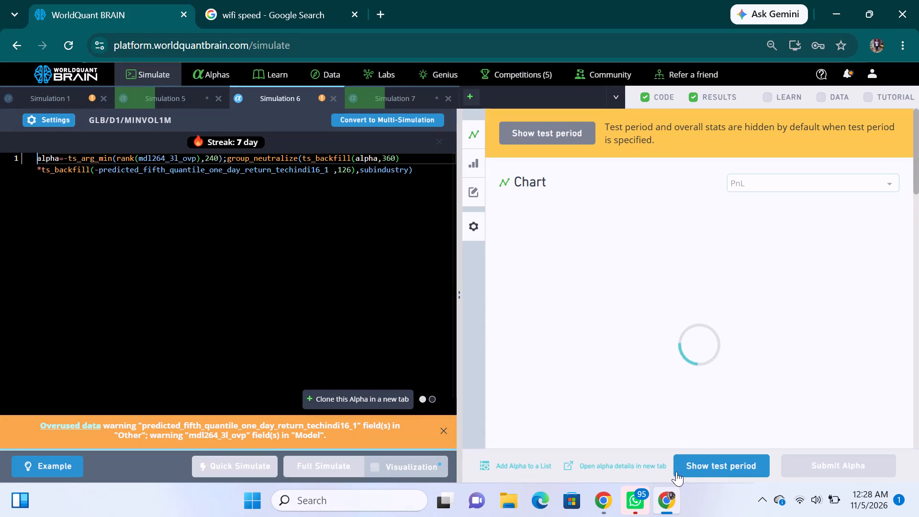
# Show Simulation 6's test period results, review the aggregate data, and run its Prod Correlation check.
pyautogui.click(703, 465)
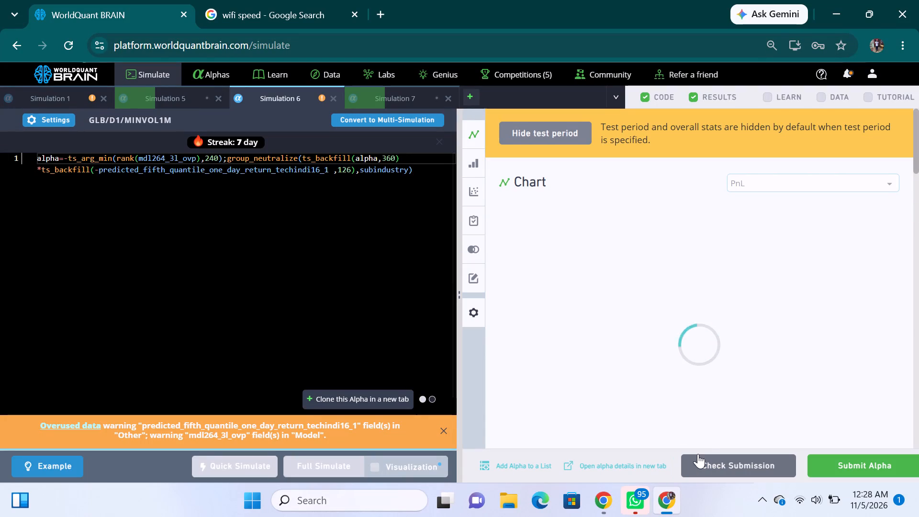
pyautogui.scroll(-6, 701, 428)
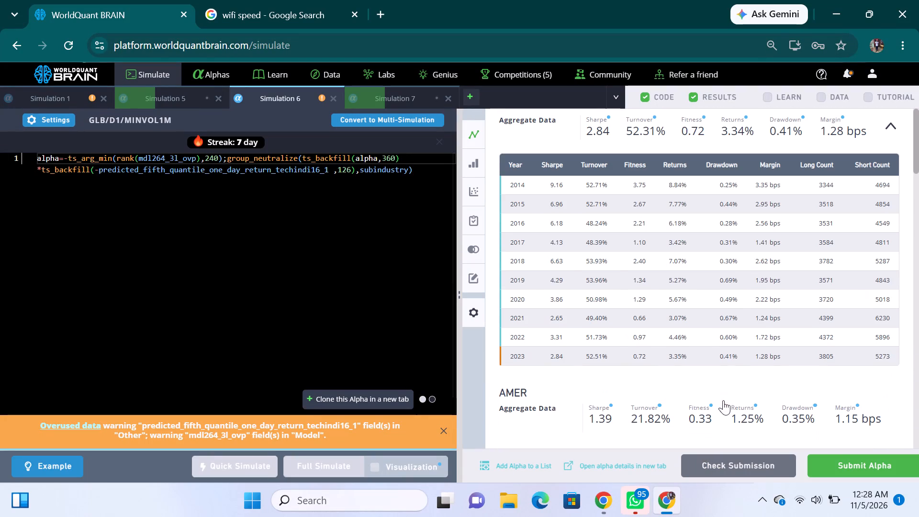
pyautogui.scroll(-6, 728, 398)
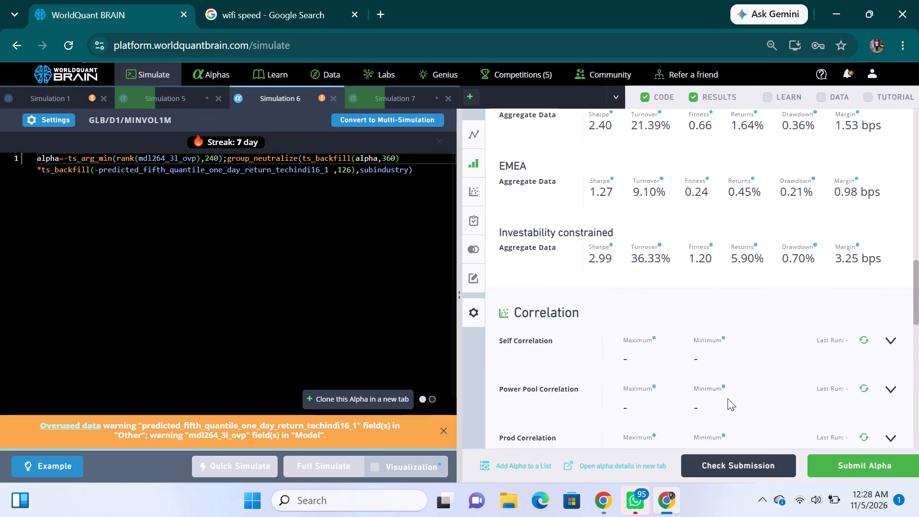
pyautogui.scroll(-2, 728, 398)
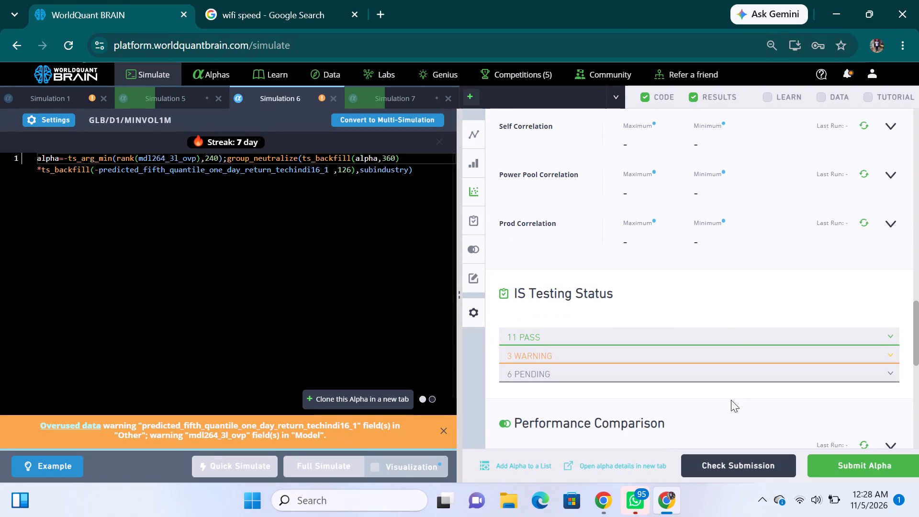
pyautogui.click(868, 221)
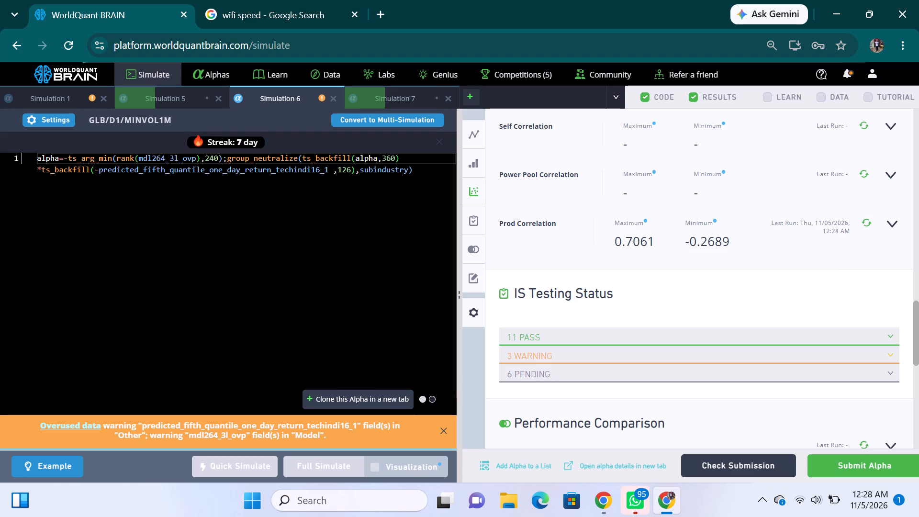
# Set Simulation 6's truncation to 0.01 in its simulation settings and apply the change.
pyautogui.click(65, 121)
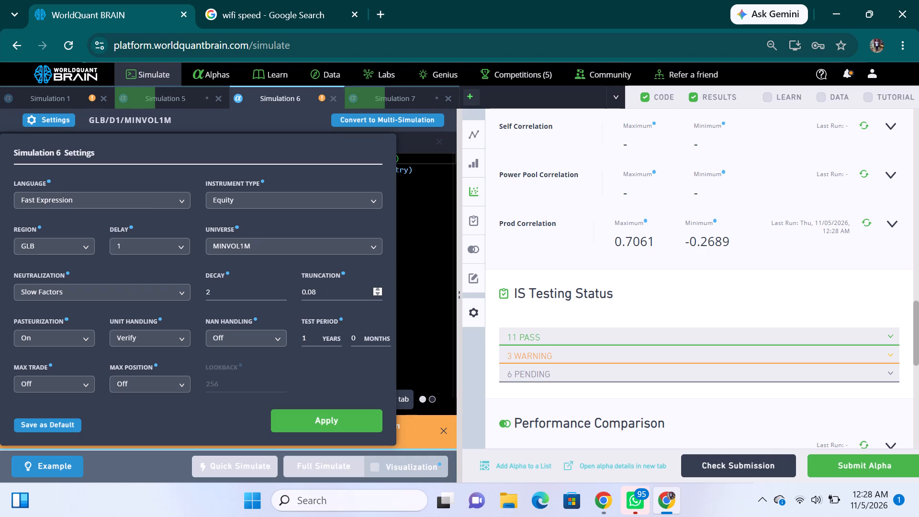
pyautogui.click(315, 291)
pyautogui.press('BackSpace')
pyautogui.press('1')
pyautogui.click(318, 425)
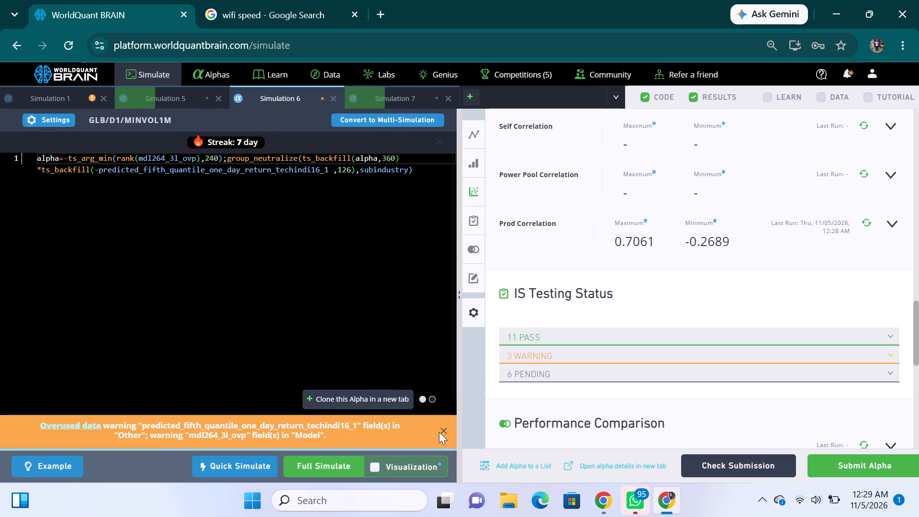
# Dismiss the overused data warning and rerun Simulation 6 as a full simulation.
pyautogui.click(445, 429)
pyautogui.click(337, 464)
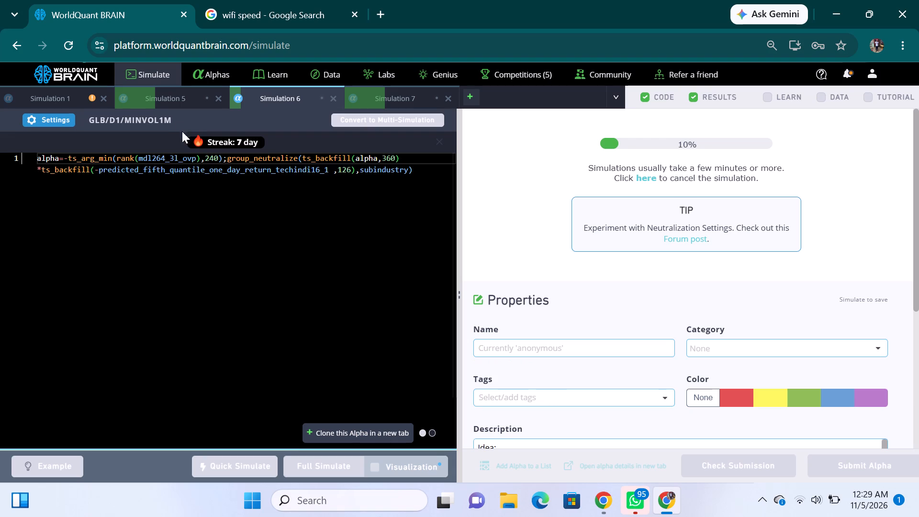
# Check the progress of the running simulation in Simulation 5.
pyautogui.click(183, 96)
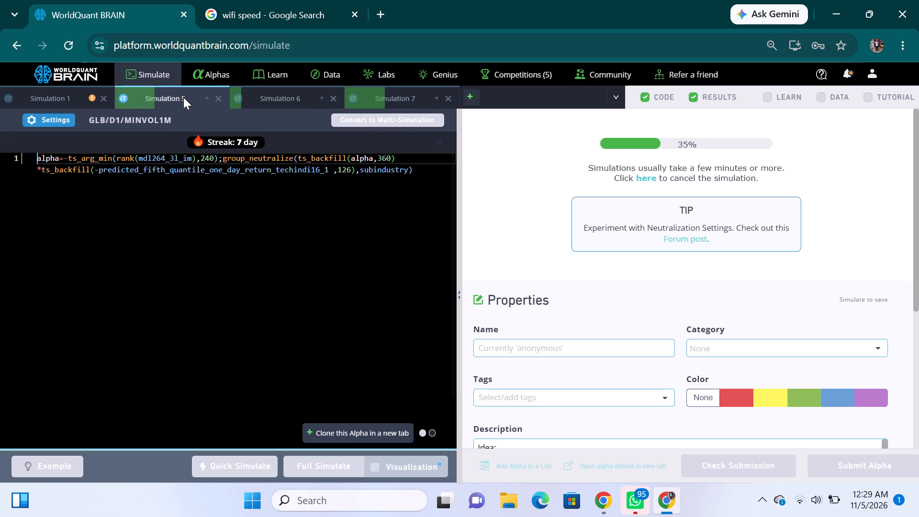
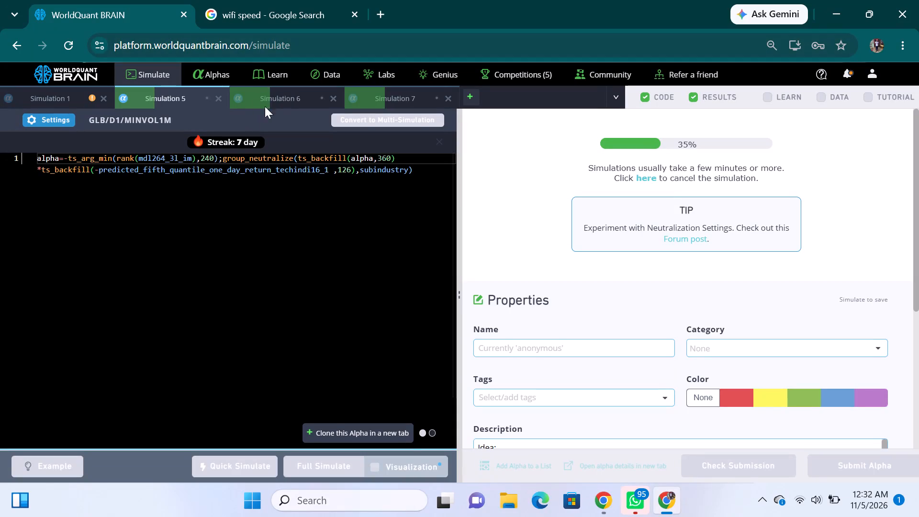
# Check the progress of the running simulations in Simulation 6, Simulation 5 and Simulation 7.
pyautogui.click(291, 95)
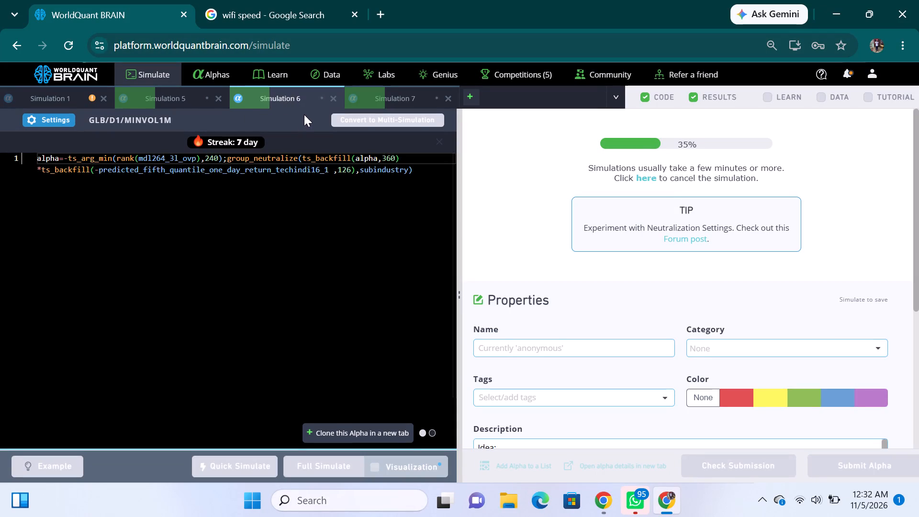
pyautogui.click(175, 97)
pyautogui.click(415, 94)
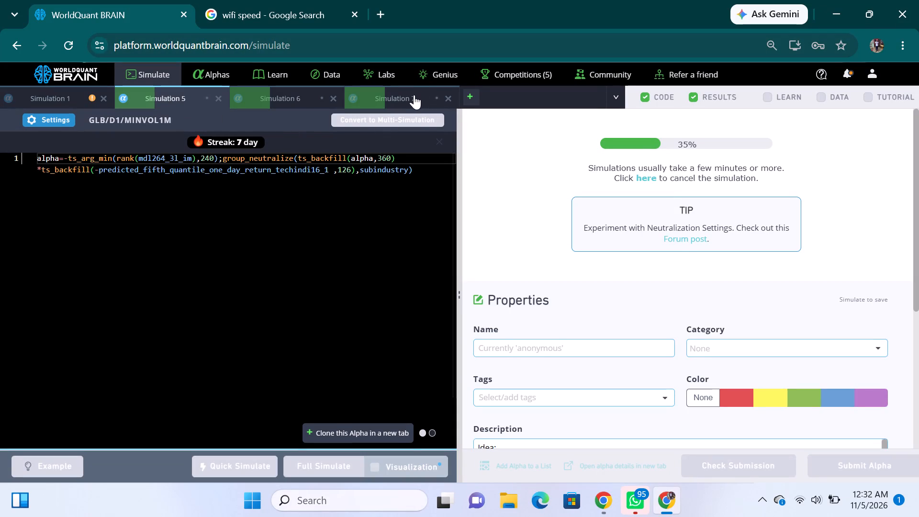
pyautogui.click(155, 96)
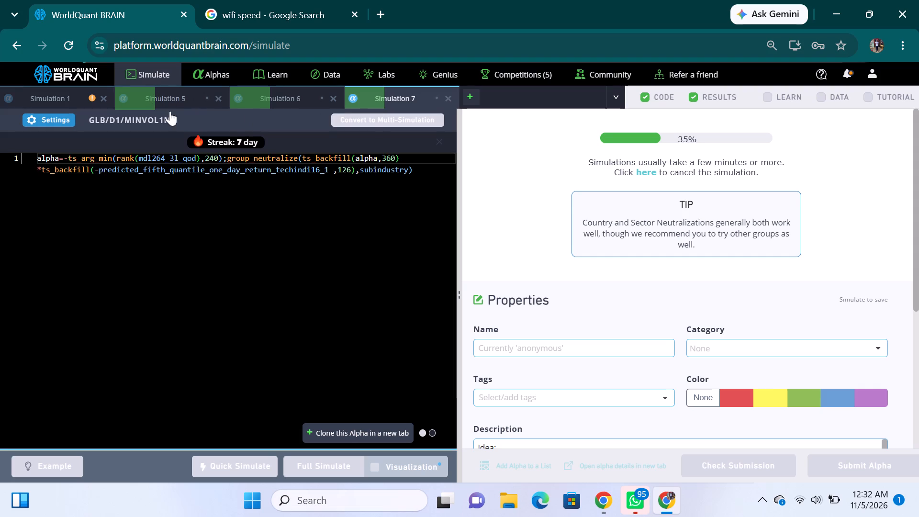
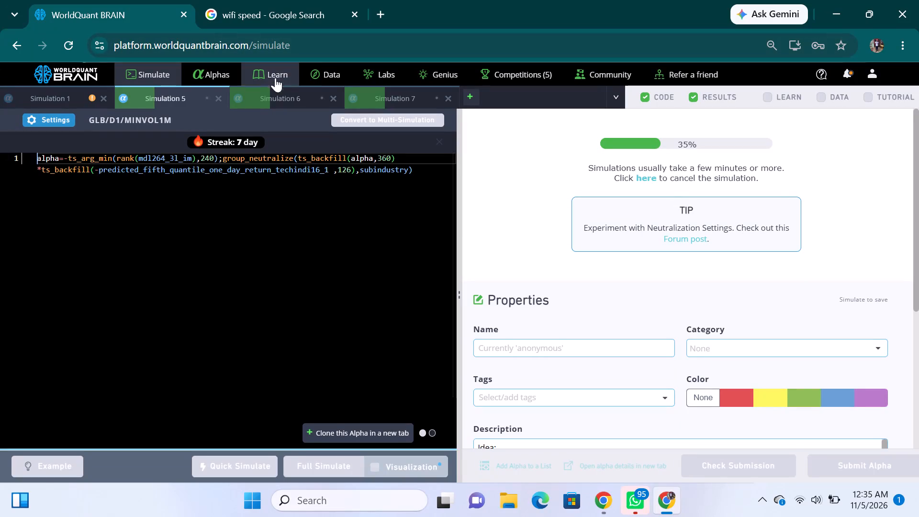
# Check the progress of the running simulations in Simulation 6 and Simulation 5 again.
pyautogui.click(256, 93)
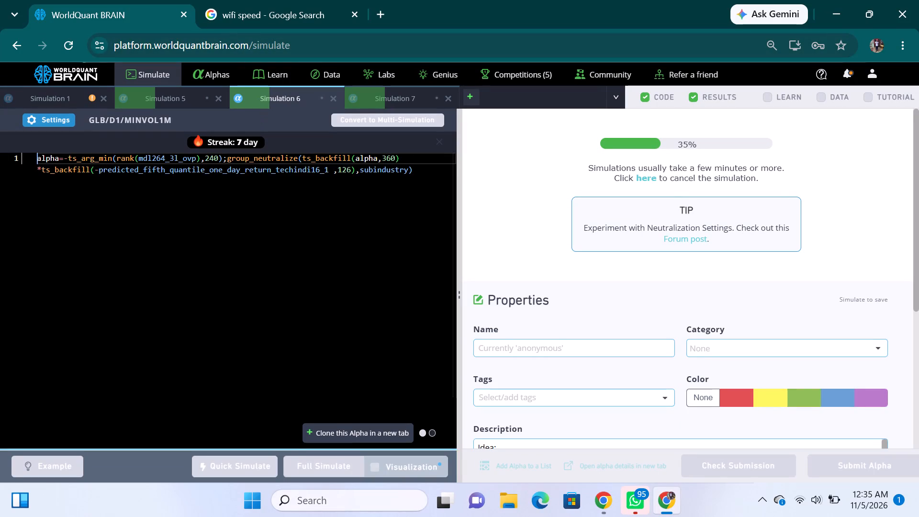
pyautogui.click(183, 94)
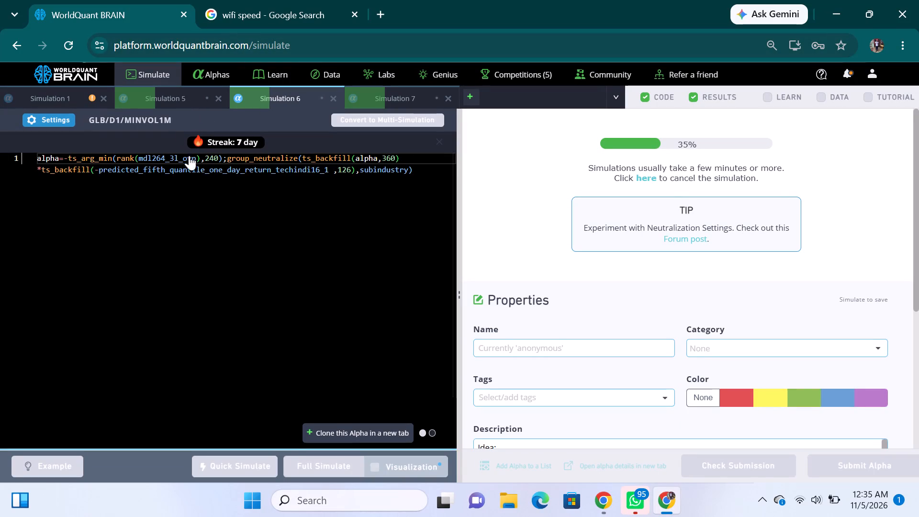
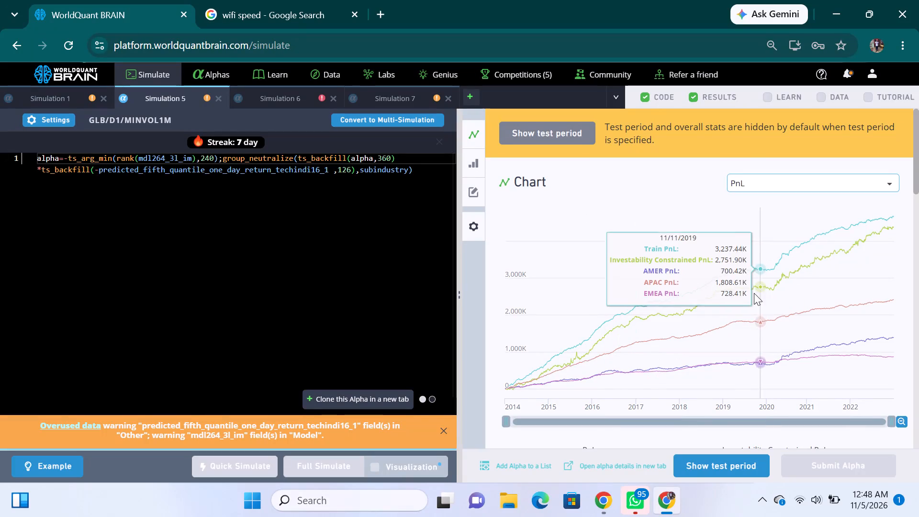
# Show the test period results for the Simulation 5 alpha.
pyautogui.click(717, 466)
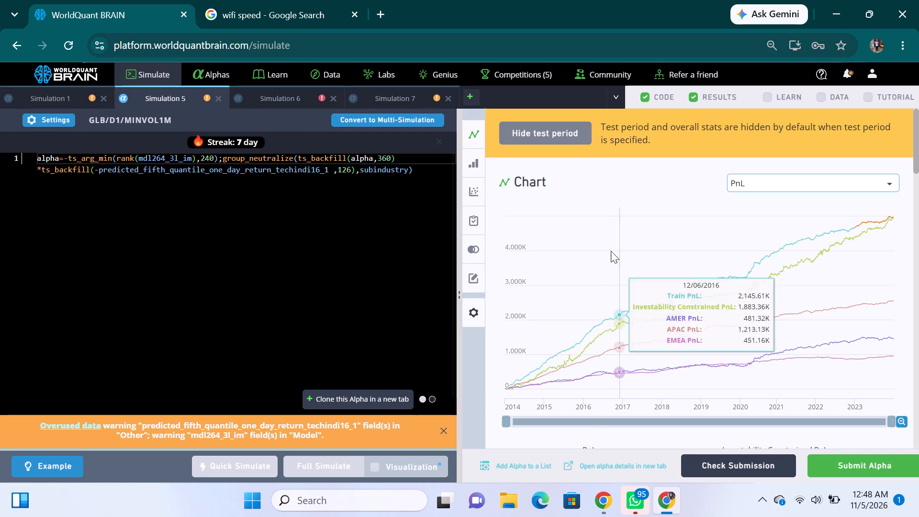
# Review the Simulation 5 alpha's aggregate data and IS Testing Status, and run its Prod Correlation check.
pyautogui.scroll(-9, 706, 334)
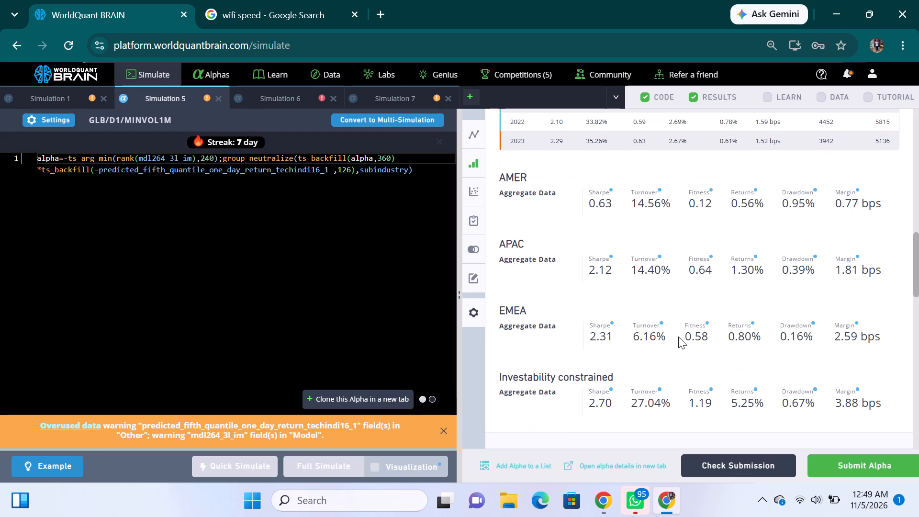
pyautogui.scroll(-4, 678, 253)
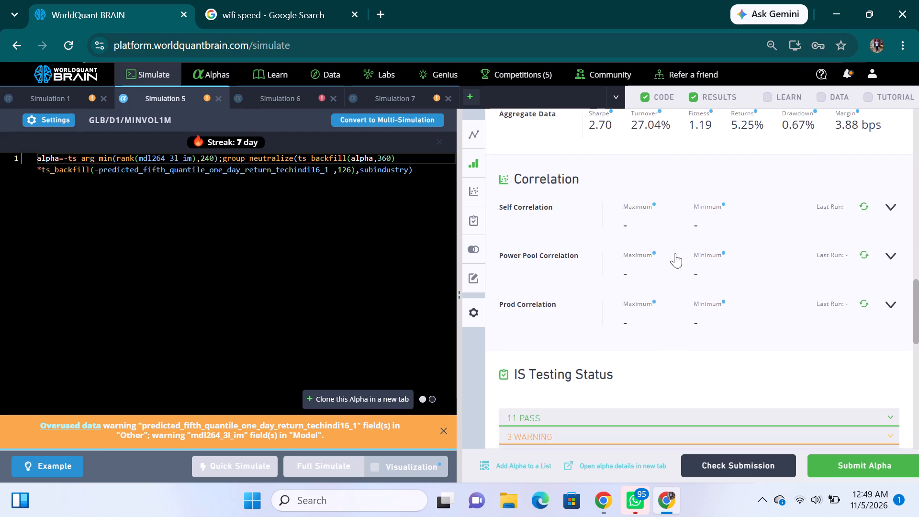
pyautogui.scroll(-4, 675, 253)
pyautogui.scroll(1, 775, 173)
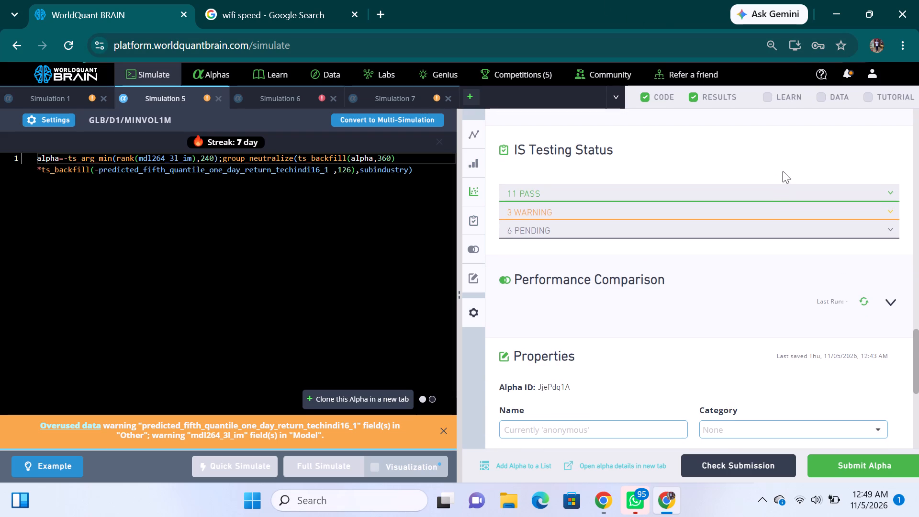
pyautogui.scroll(2, 858, 115)
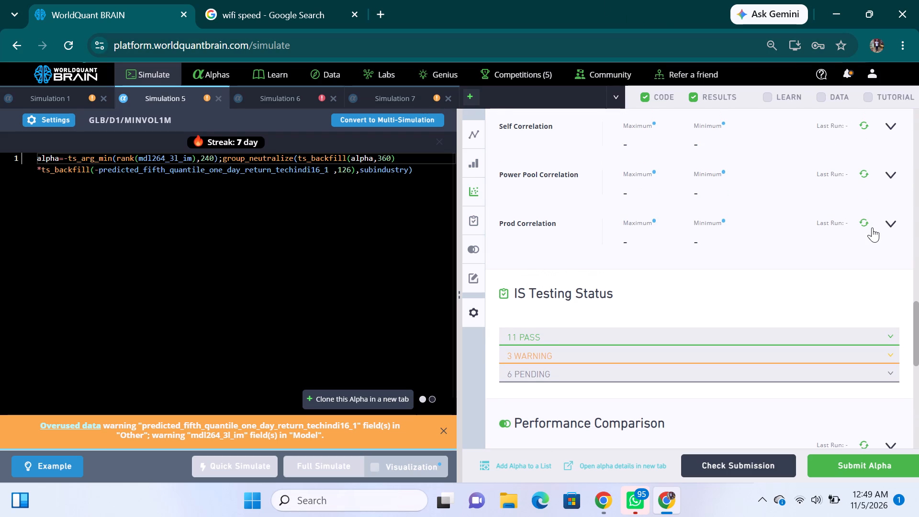
pyautogui.click(867, 223)
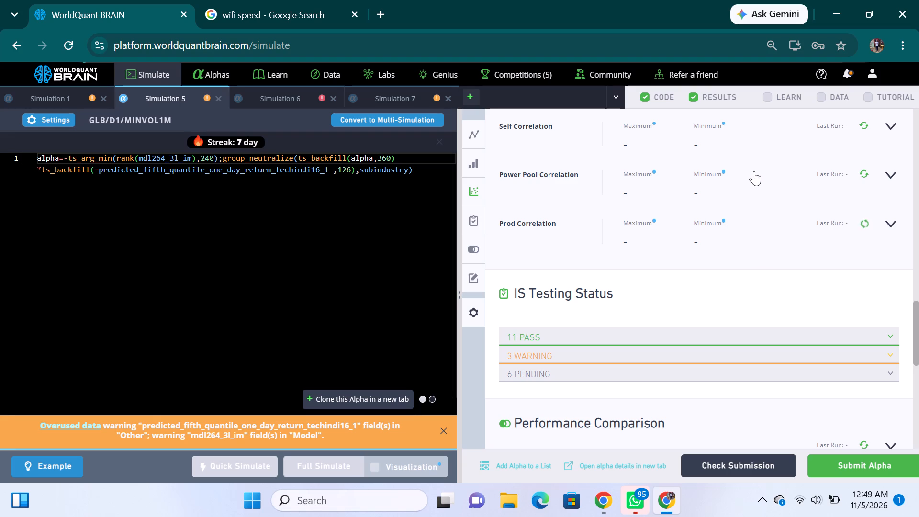
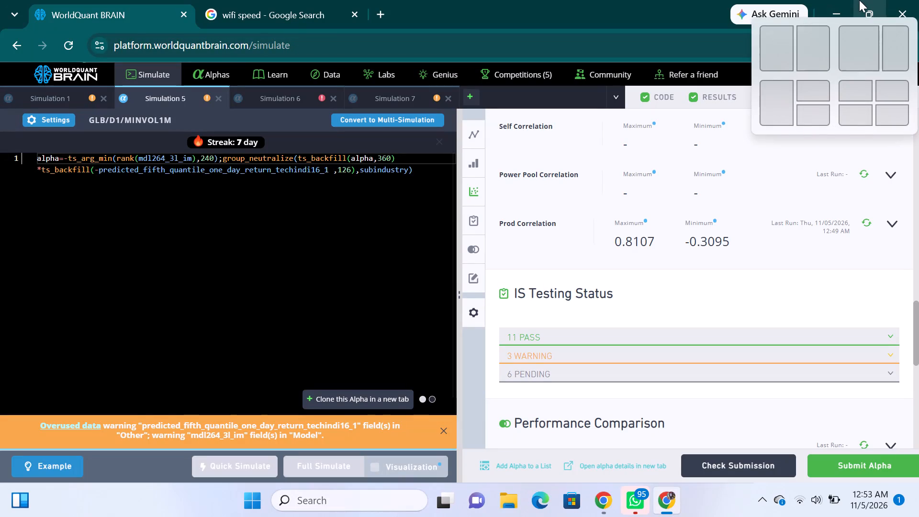
# Switch to the Simulation 6 alpha, which uses mdl264_3l_ovp, to check its simulation status.
pyautogui.click(280, 99)
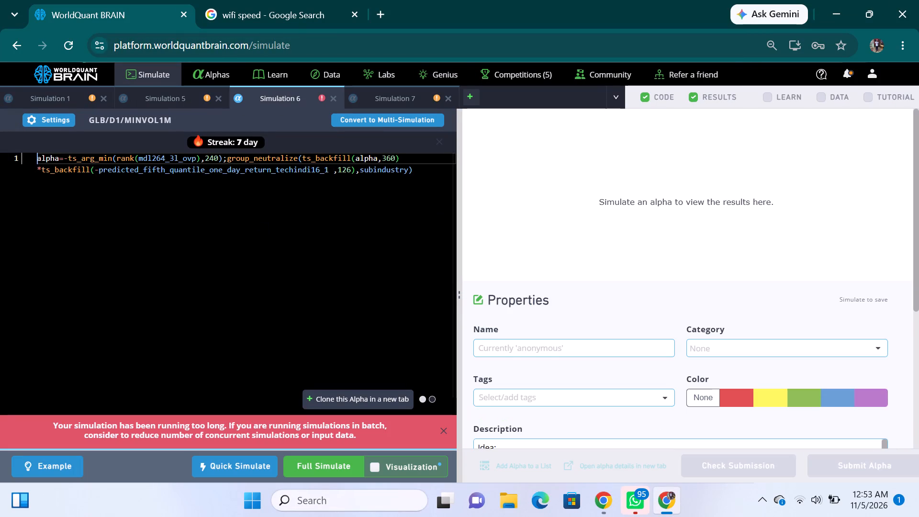
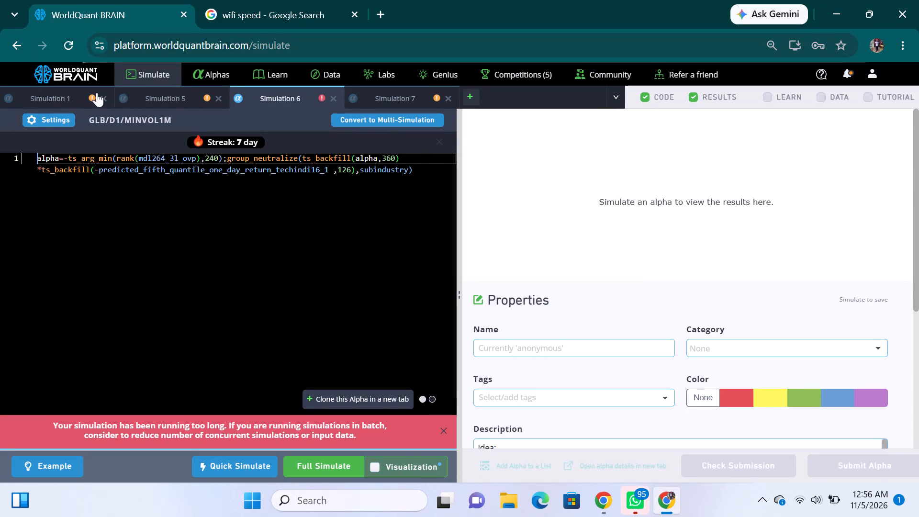
# Switch to the Simulation 7 alpha, which uses mdl264_3l_qod, and reveal its test period results.
pyautogui.click(172, 97)
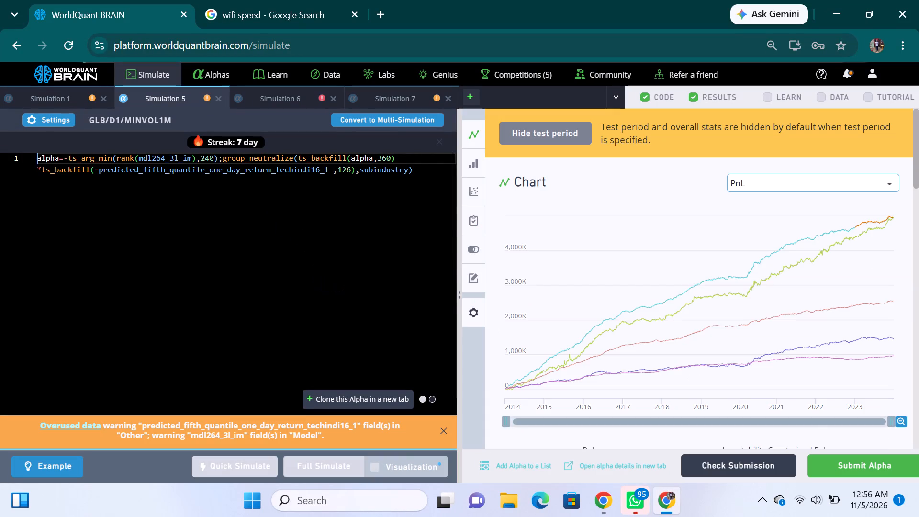
pyautogui.click(411, 90)
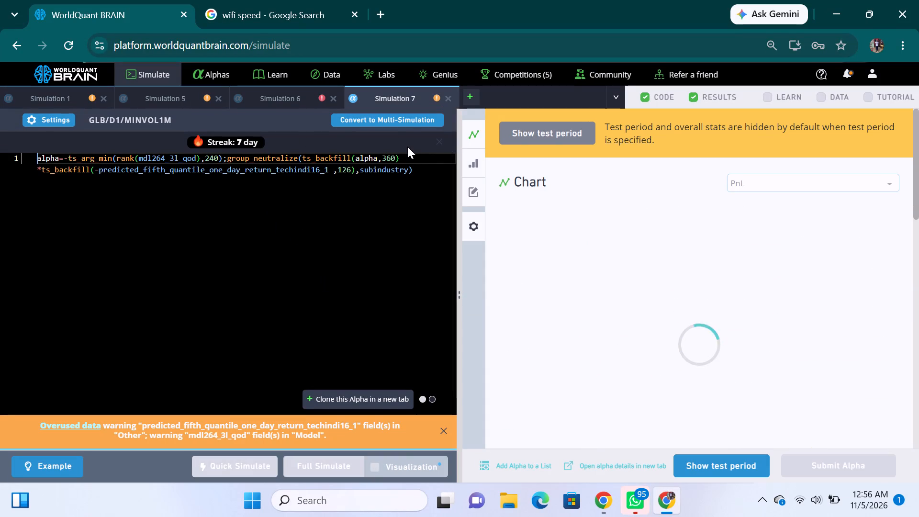
pyautogui.click(715, 464)
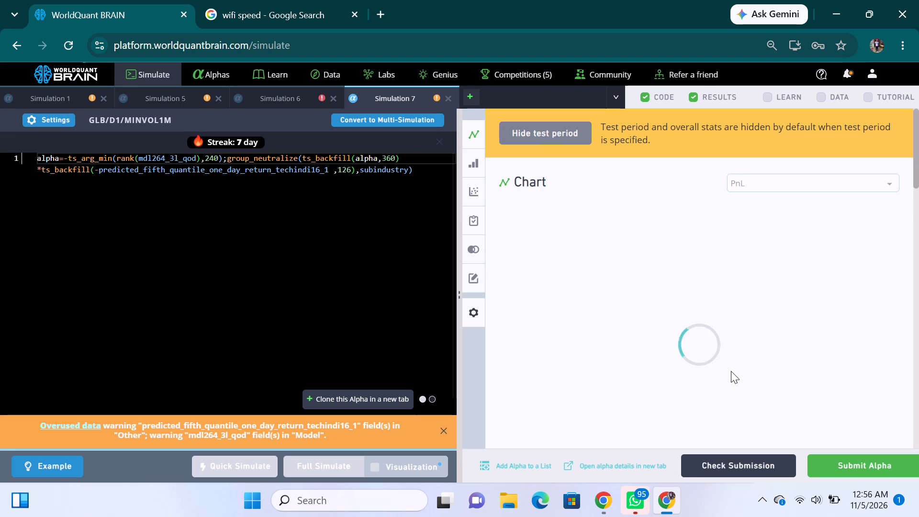
# Run the Prod Correlation check for the mdl264_3l_qod alpha in Simulation 7.
pyautogui.scroll(-9, 722, 386)
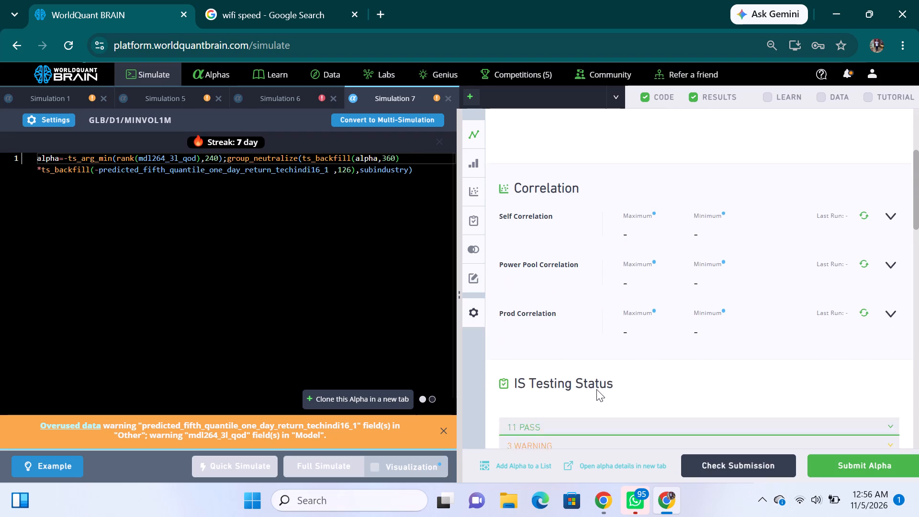
pyautogui.scroll(-3, 762, 316)
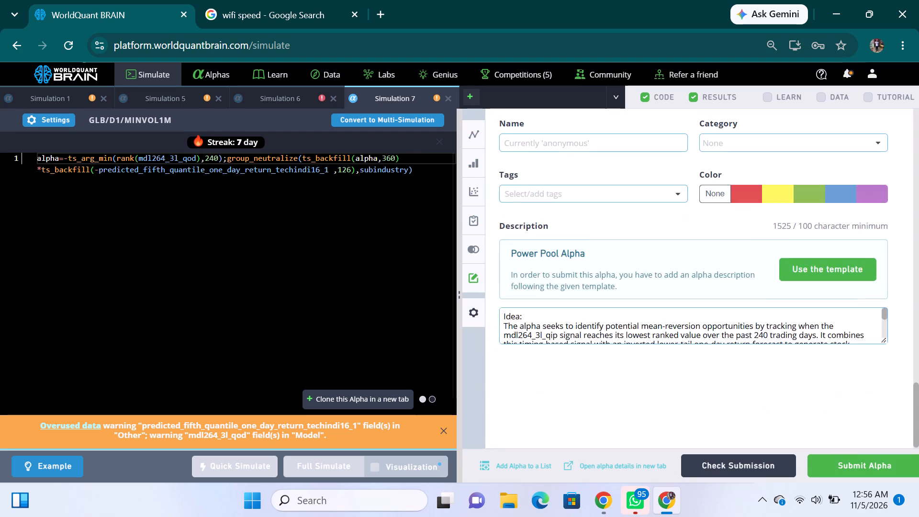
pyautogui.scroll(4, 748, 315)
pyautogui.click(863, 299)
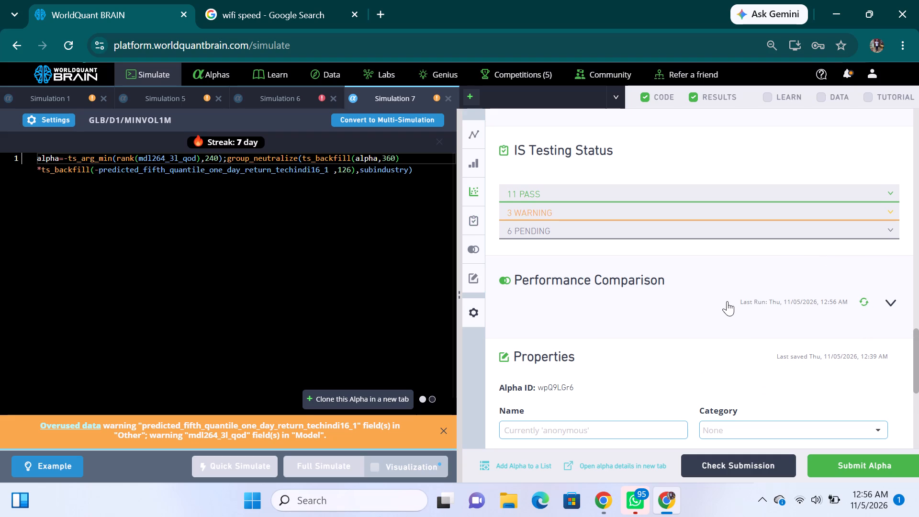
pyautogui.scroll(3, 729, 296)
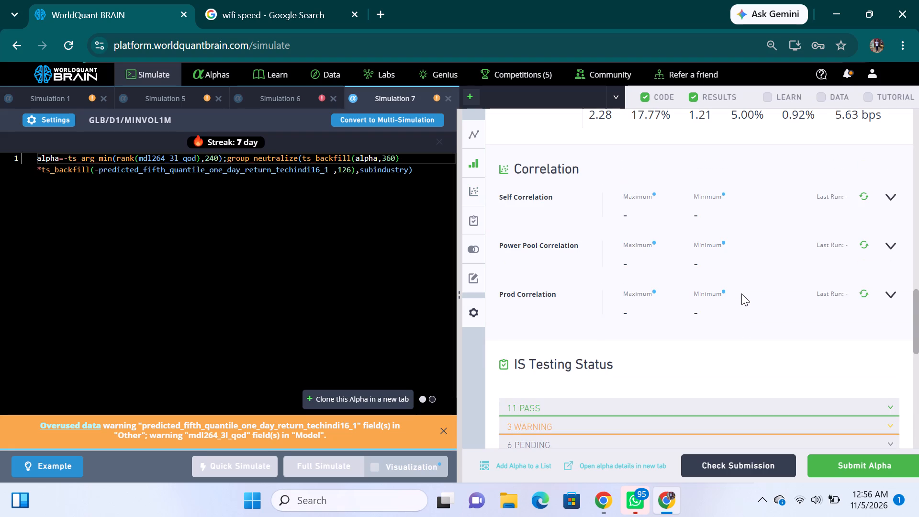
pyautogui.click(858, 294)
pyautogui.click(864, 294)
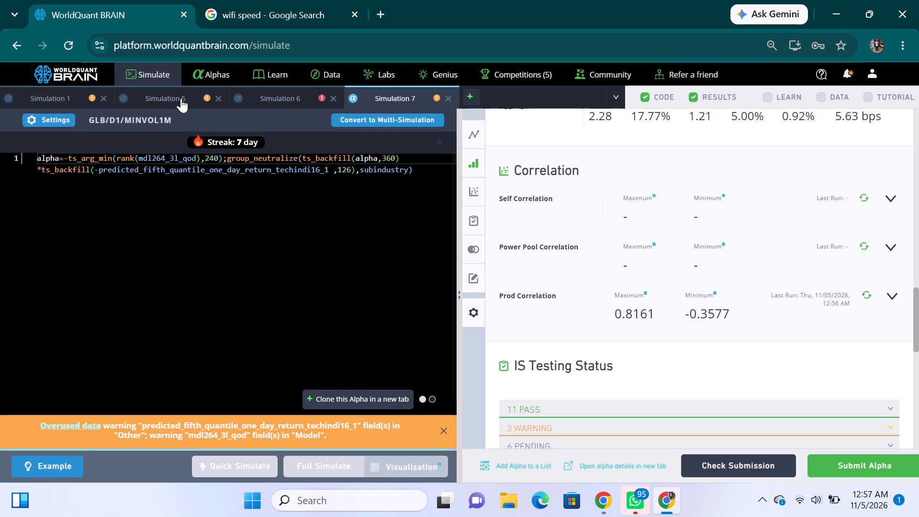
# Review the Simulation 6 settings and rerun the full simulation of its mdl264_3l_ovp alpha with the settings as they are.
pyautogui.click(278, 99)
pyautogui.click(55, 122)
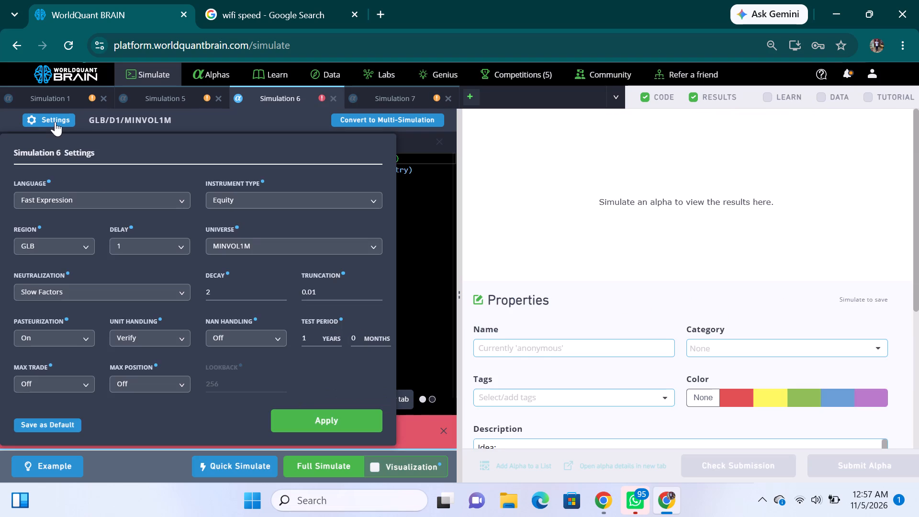
pyautogui.click(55, 122)
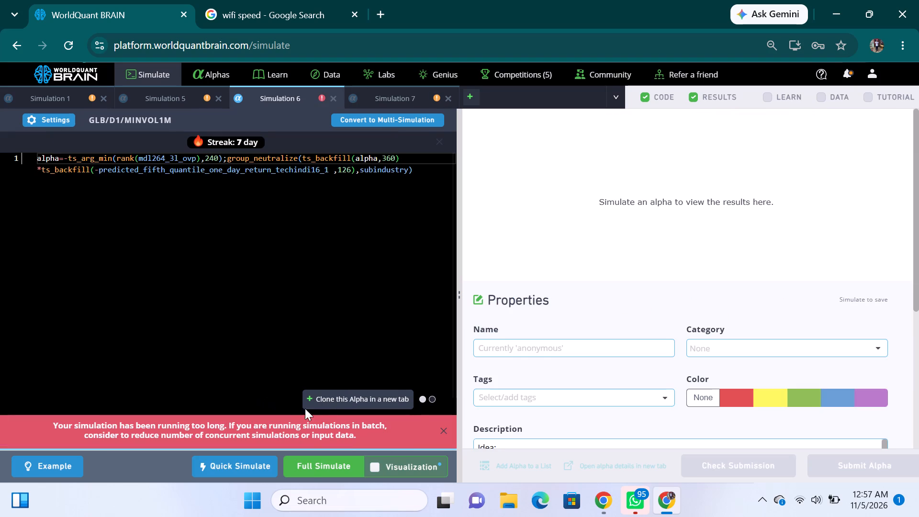
pyautogui.click(311, 469)
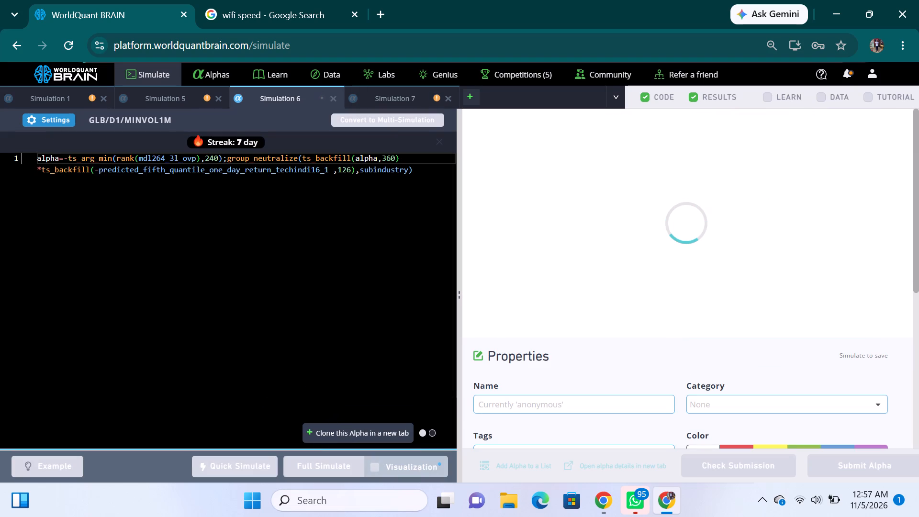
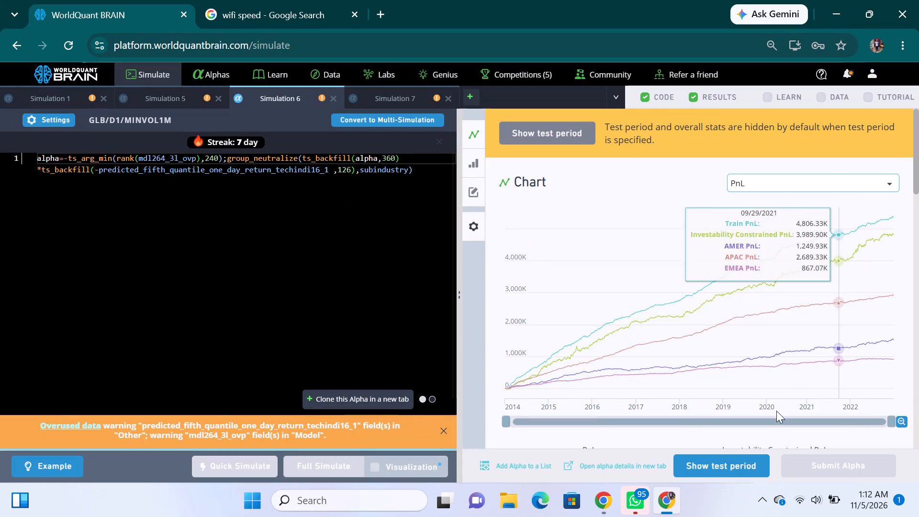
# Reveal the test period results of the mdl264_3l_ovp alpha in Simulation 6 and run its Prod Correlation check.
pyautogui.click(734, 472)
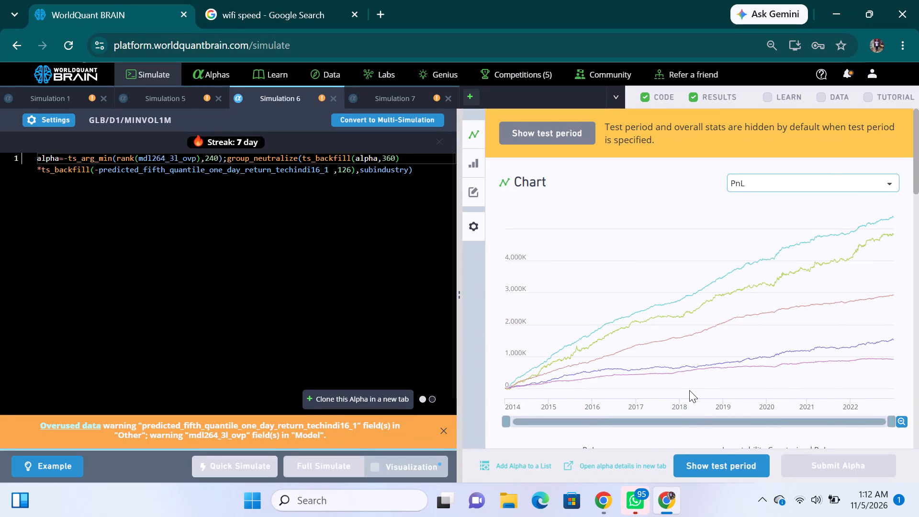
pyautogui.scroll(-6, 703, 348)
pyautogui.scroll(-7, 754, 340)
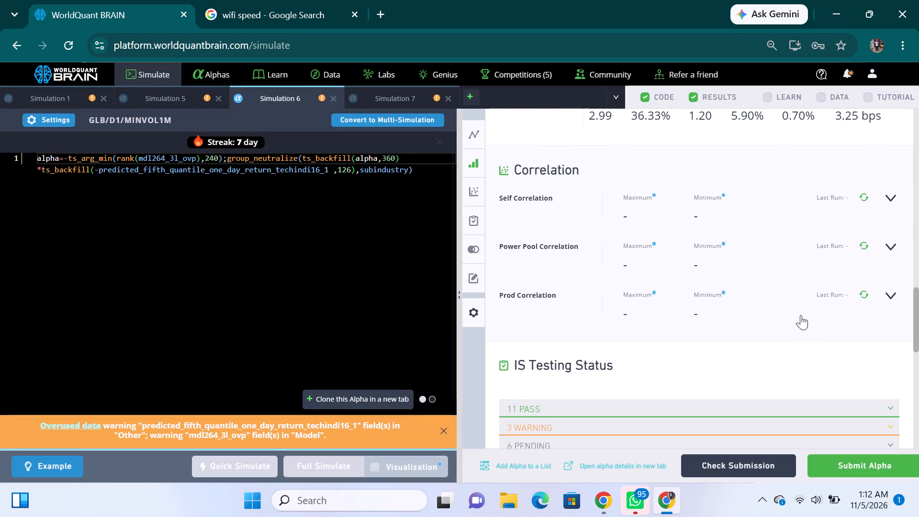
pyautogui.click(863, 289)
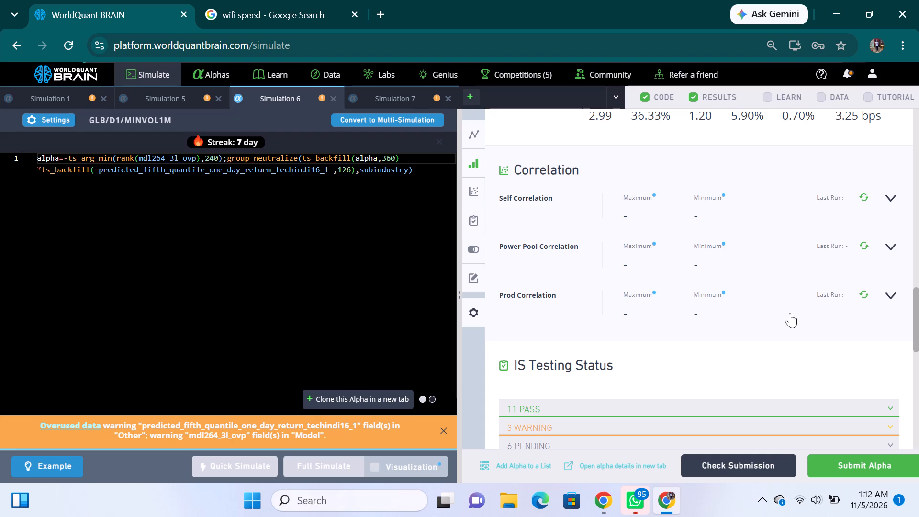
pyautogui.click(864, 293)
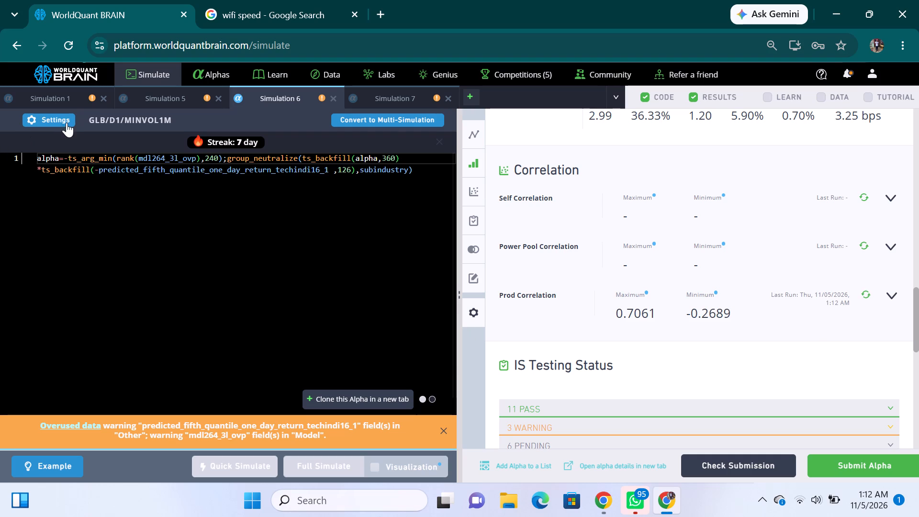
# Set the Simulation 6 decay to 4, apply the settings, and rerun the full simulation of the mdl264_3l_ovp alpha.
pyautogui.click(52, 120)
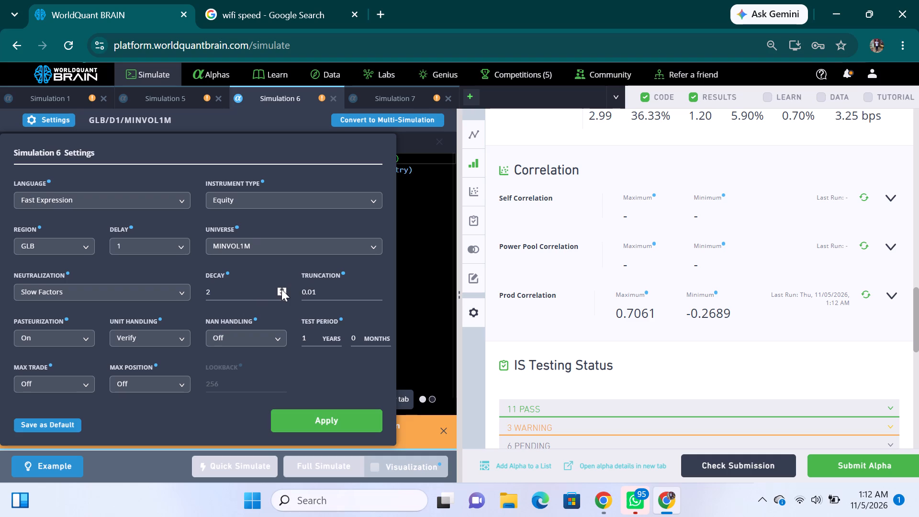
pyautogui.click(281, 288)
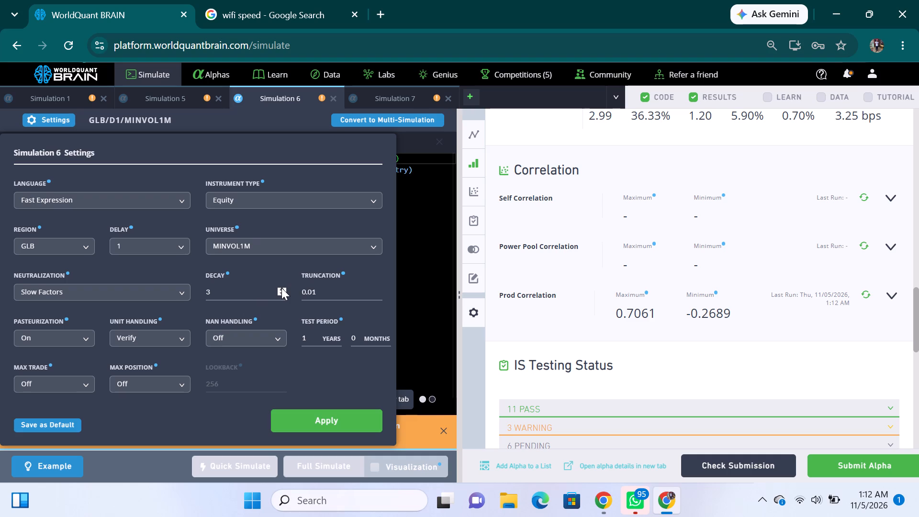
pyautogui.click(281, 288)
pyautogui.click(334, 418)
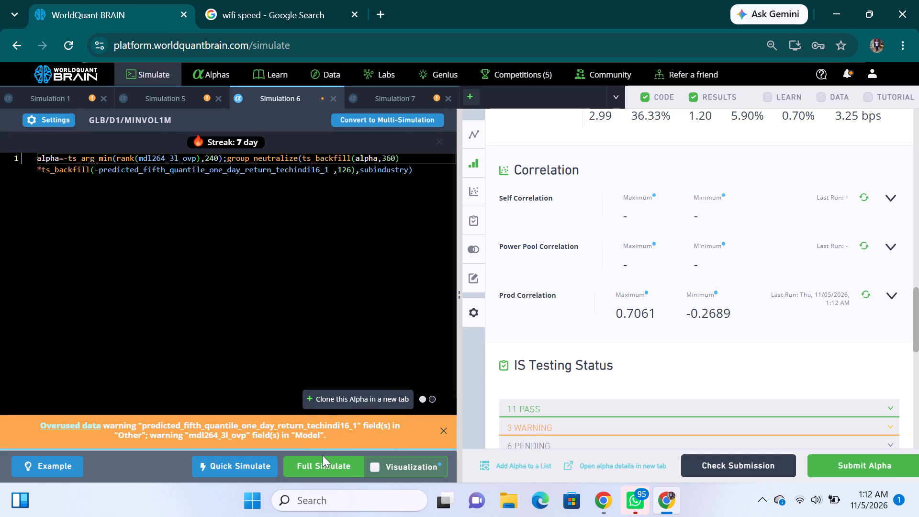
pyautogui.click(318, 464)
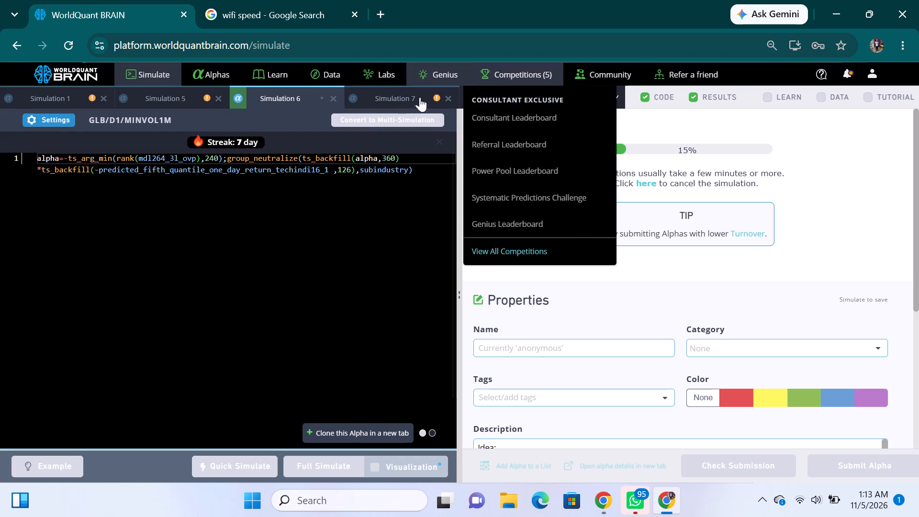
# Close Simulation 7, Simulation 5 and Simulation 1, keeping only Simulation 6 open.
pyautogui.click(448, 96)
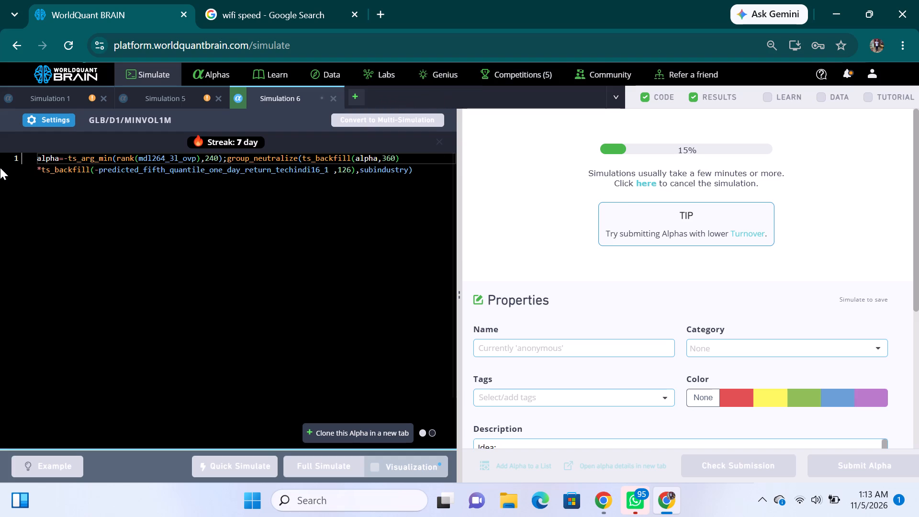
pyautogui.click(218, 98)
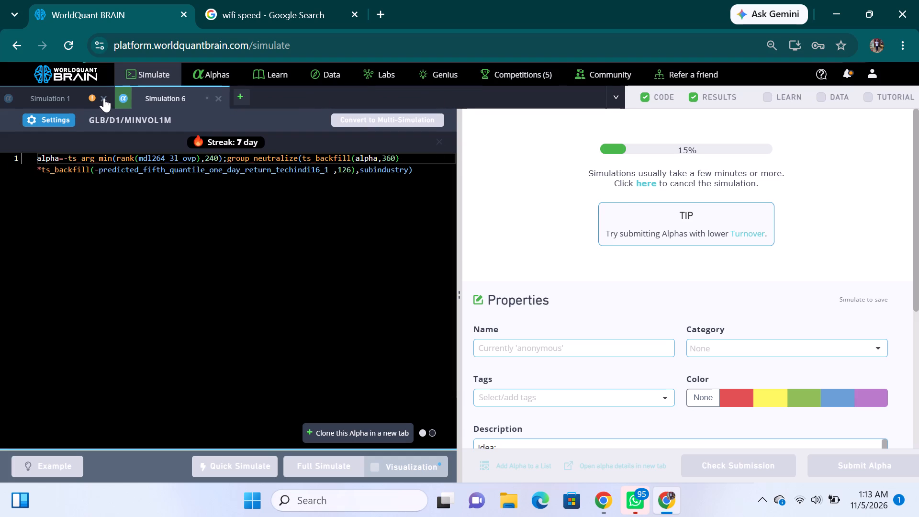
pyautogui.click(104, 98)
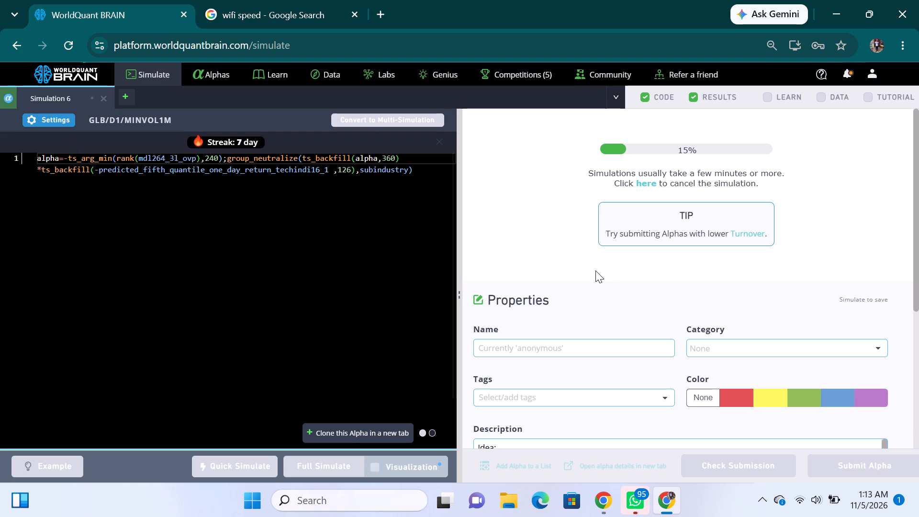
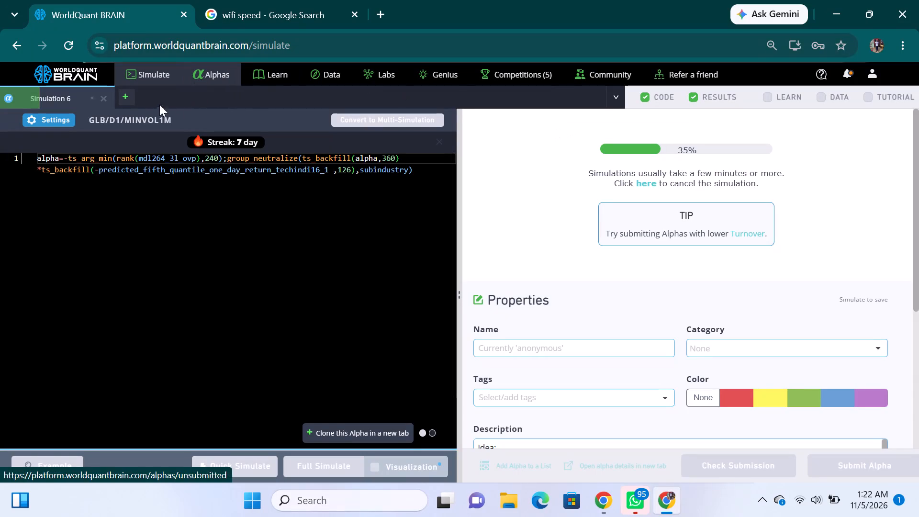
# Open a new single simulation alongside the running Simulation 6.
pyautogui.click(129, 98)
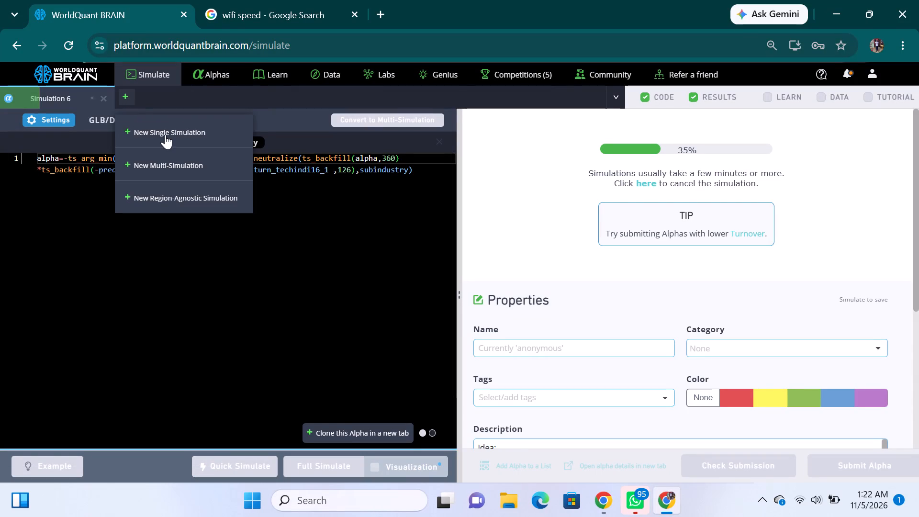
pyautogui.click(165, 135)
# Switch back to Simulation 6 with the mdl264_3l_ovp alpha.
pyautogui.click(79, 96)
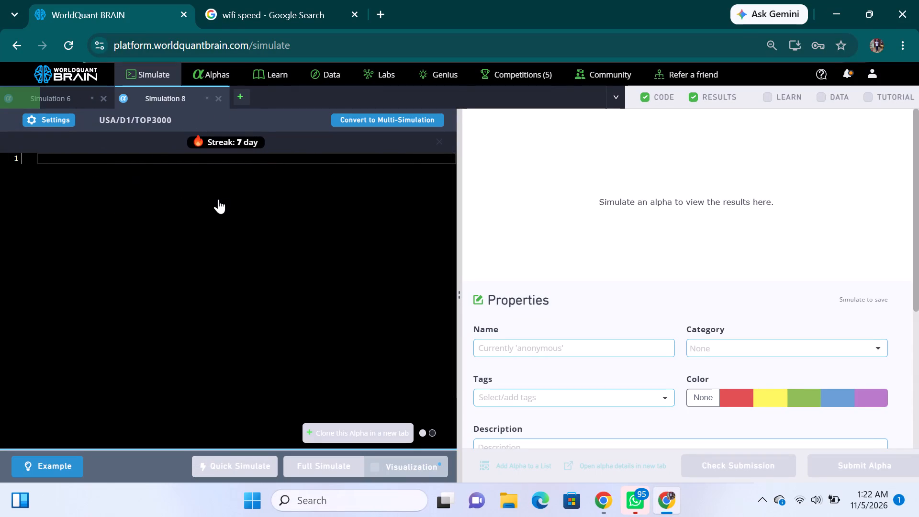
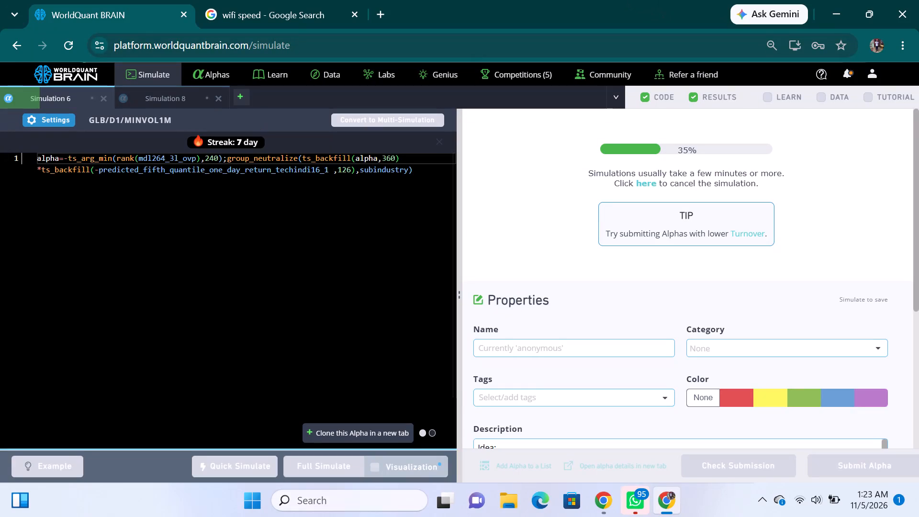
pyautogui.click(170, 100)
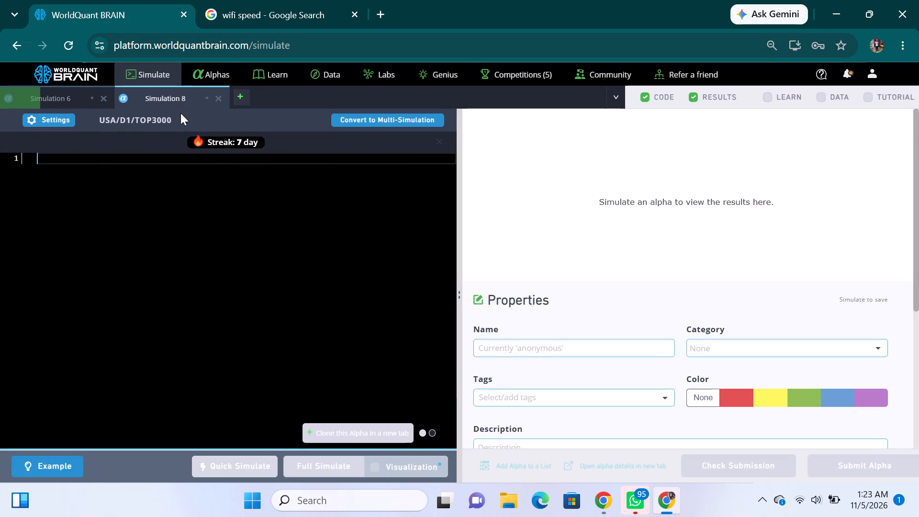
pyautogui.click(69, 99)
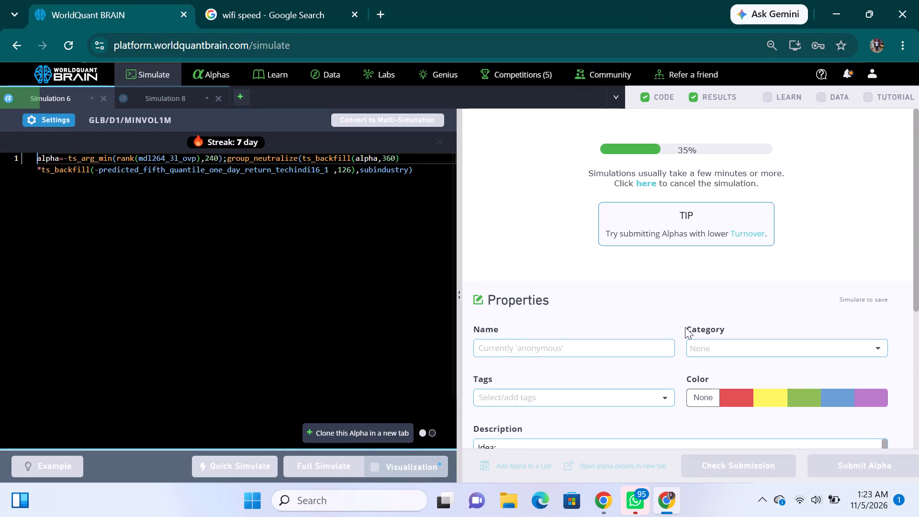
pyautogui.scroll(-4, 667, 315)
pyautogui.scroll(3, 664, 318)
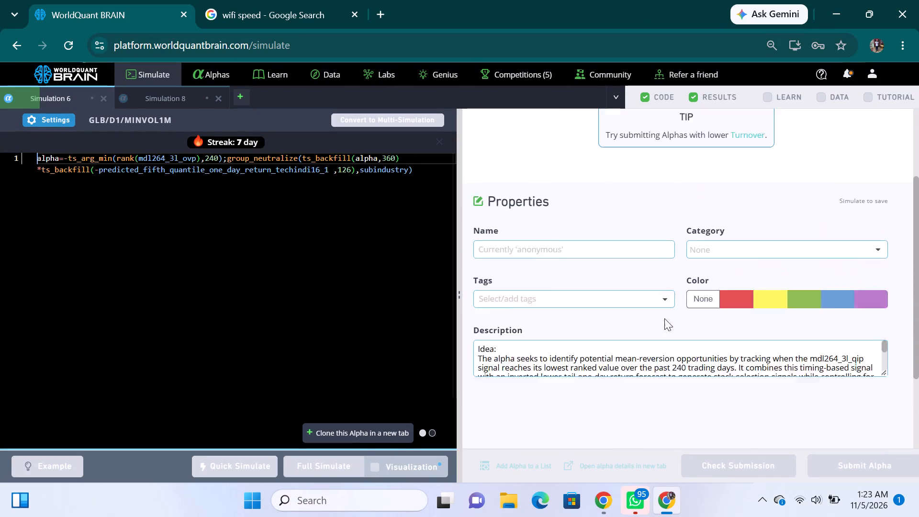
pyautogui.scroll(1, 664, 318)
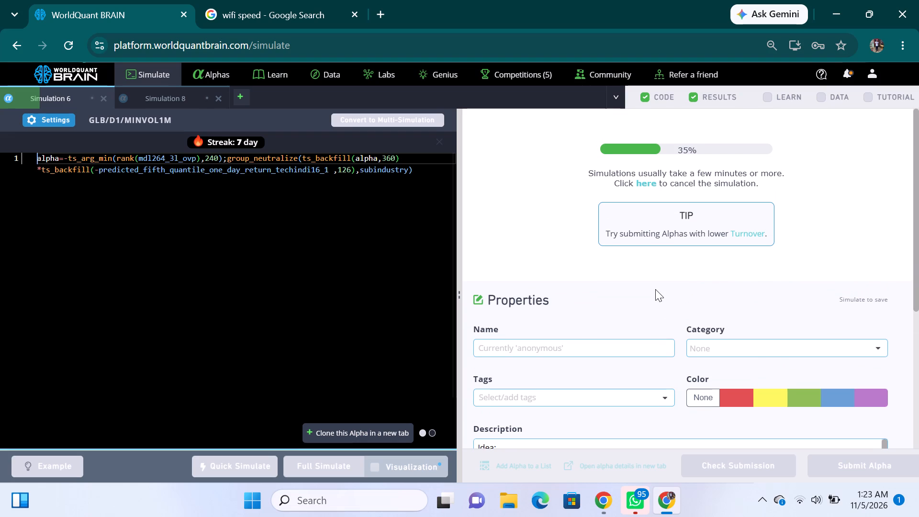
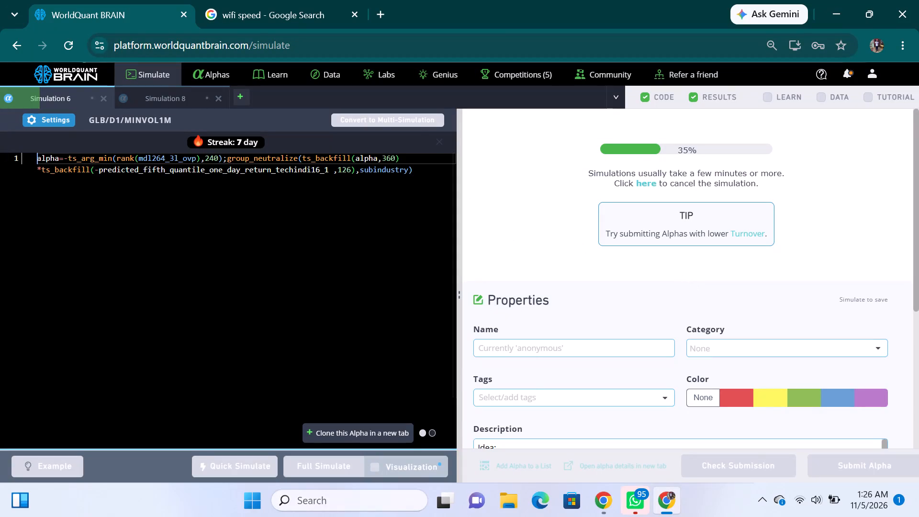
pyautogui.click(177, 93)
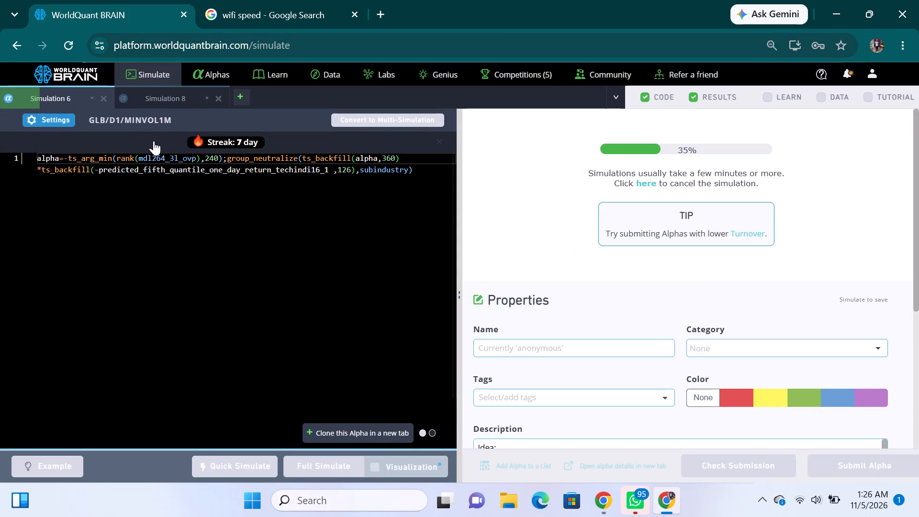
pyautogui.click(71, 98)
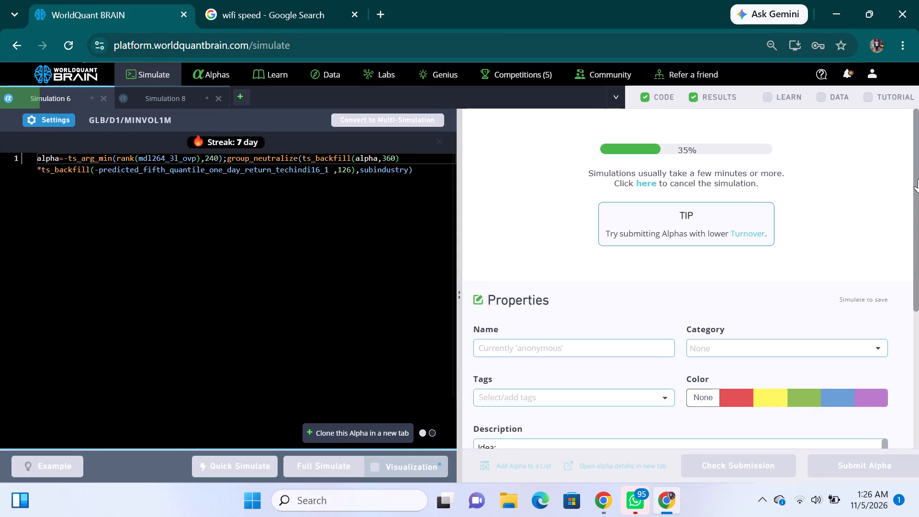
# Open the profile's Performance page and review the Base Payment and Submitted Alphas charts.
pyautogui.click(871, 69)
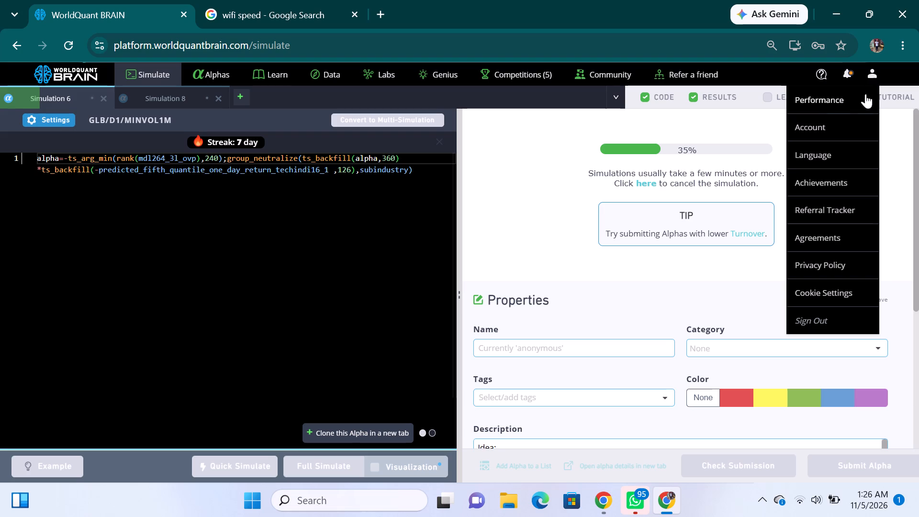
pyautogui.click(833, 99)
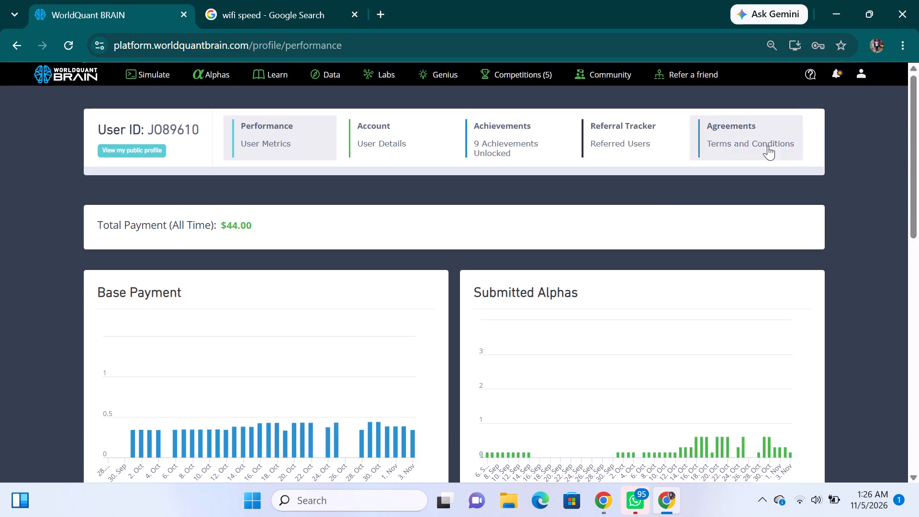
pyautogui.scroll(-1, 341, 295)
pyautogui.scroll(2, 341, 295)
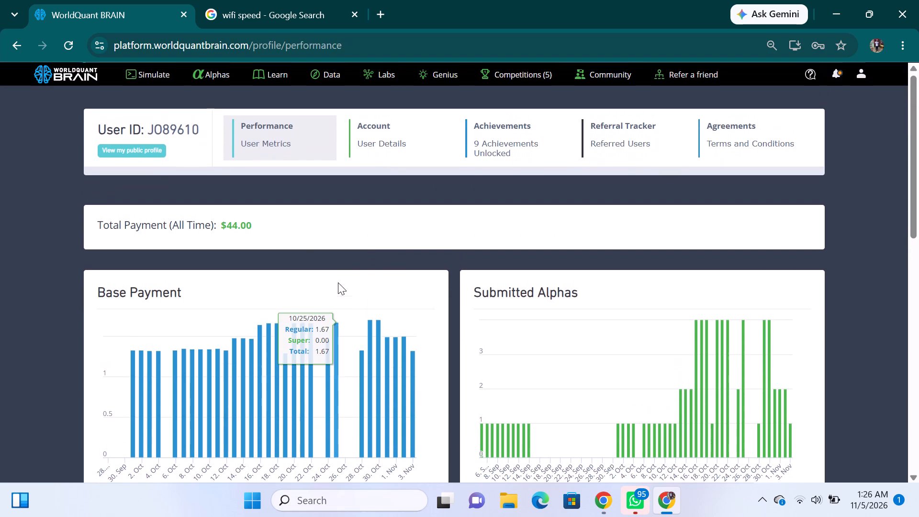
# Return to the Simulate page and dismiss the daily streak popup.
pyautogui.click(160, 67)
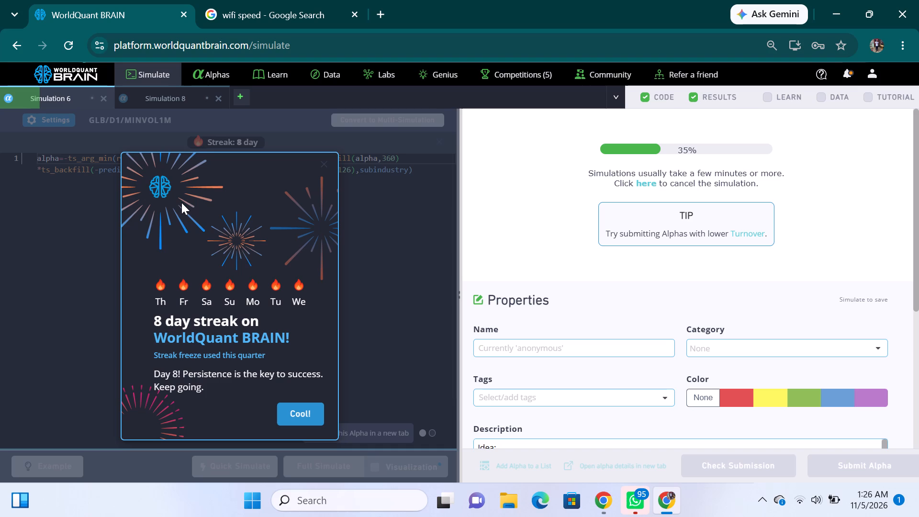
pyautogui.click(299, 415)
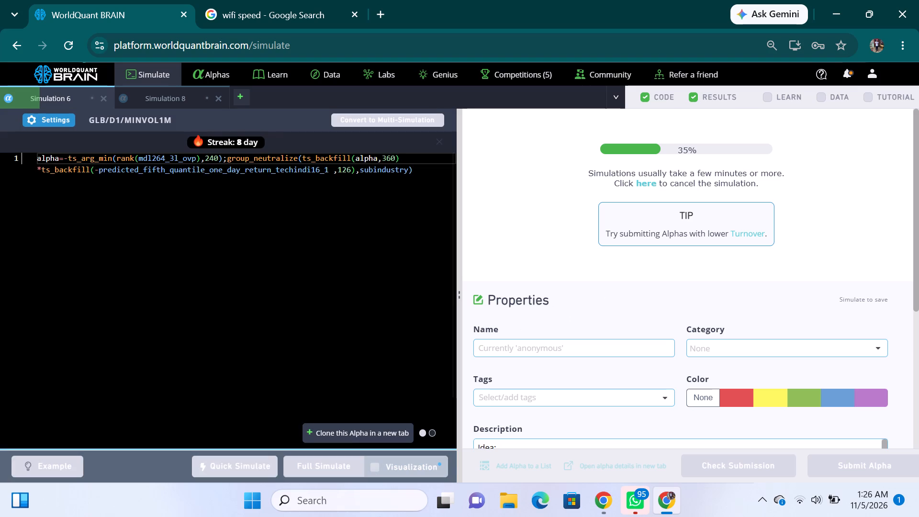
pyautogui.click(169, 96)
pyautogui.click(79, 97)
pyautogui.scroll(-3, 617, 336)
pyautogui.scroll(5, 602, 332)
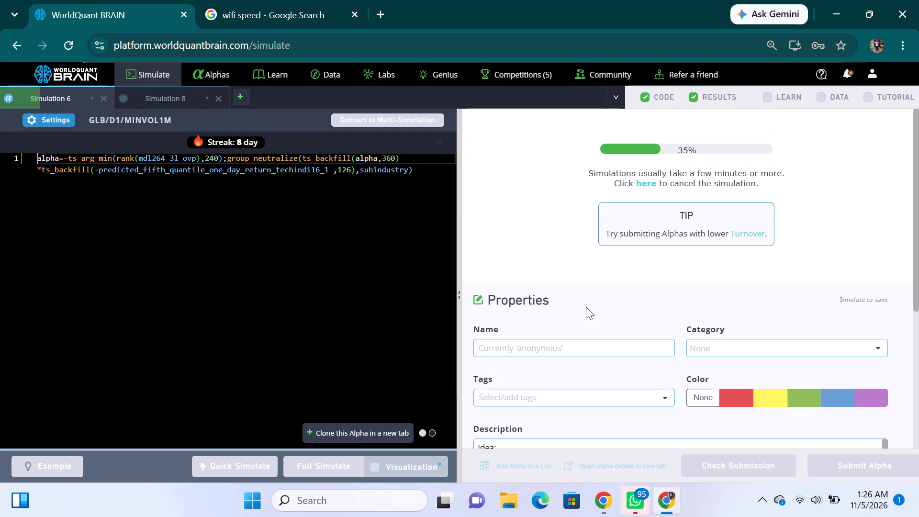
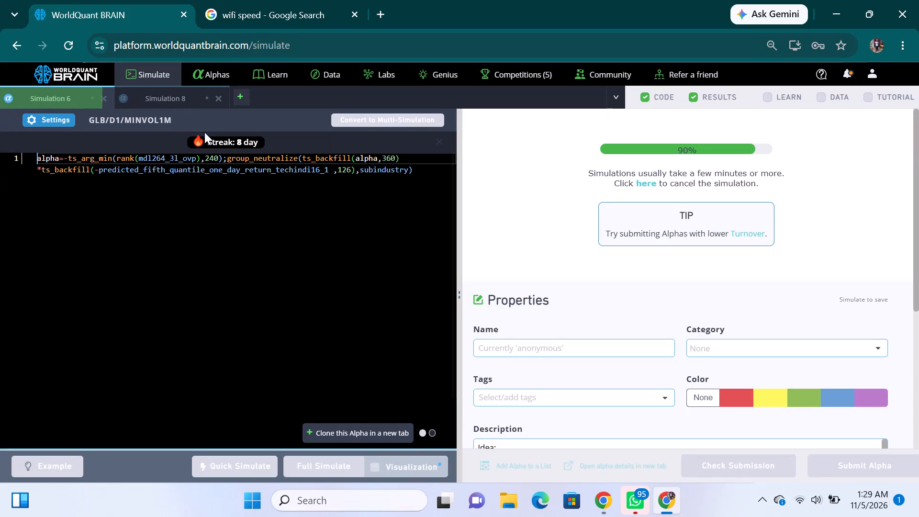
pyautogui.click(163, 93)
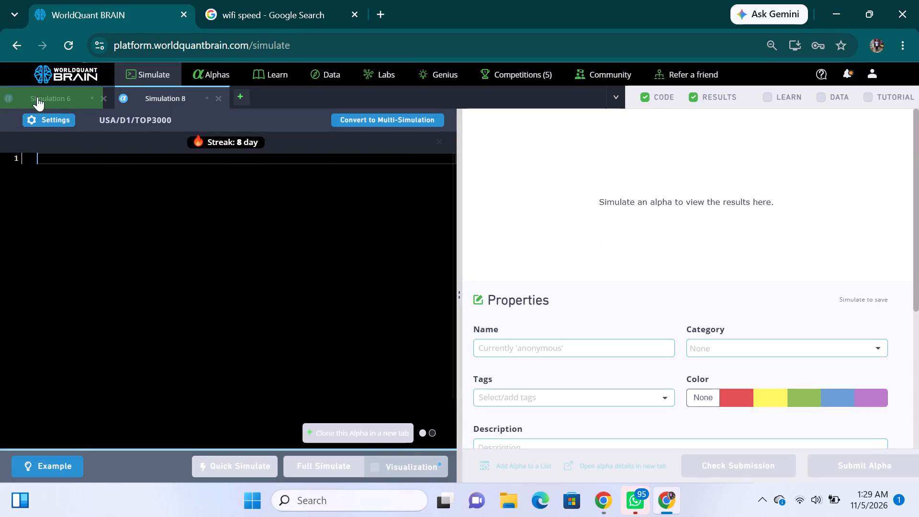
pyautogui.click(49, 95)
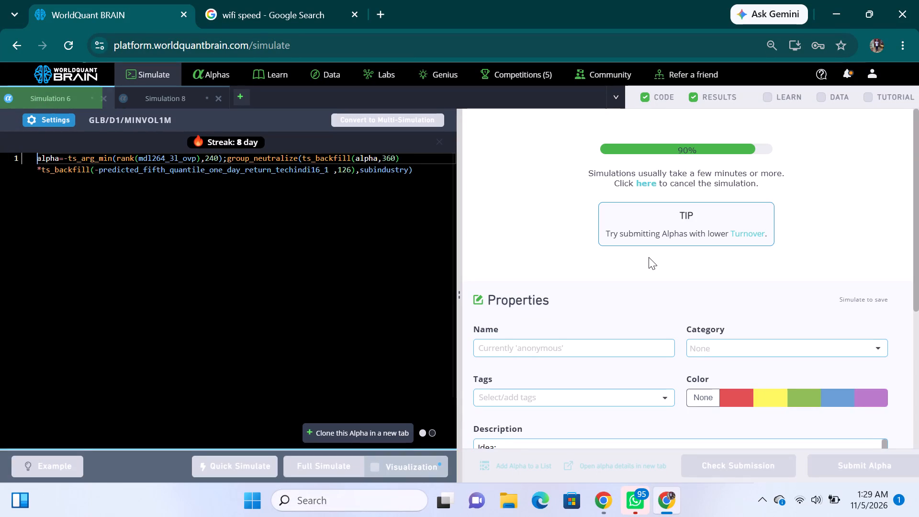
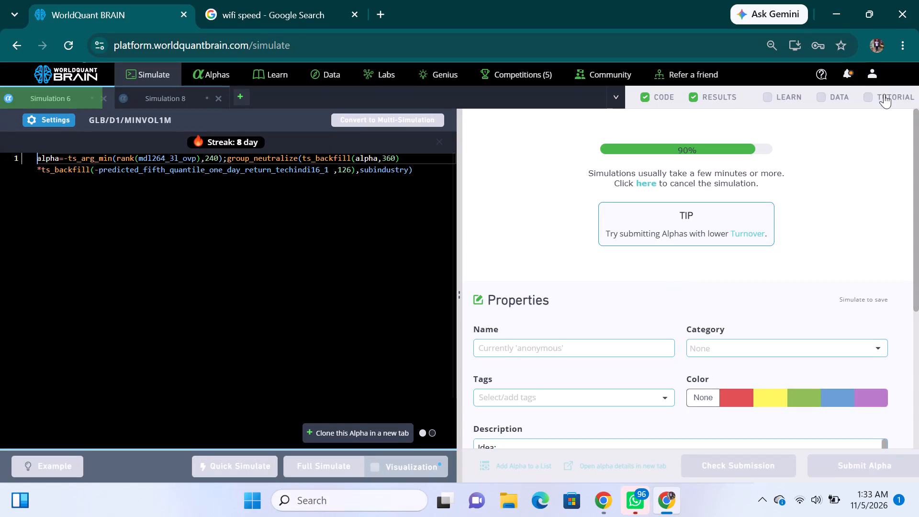
# View the profile's performance page with user metrics, and return to the simulation workspace.
pyautogui.click(872, 74)
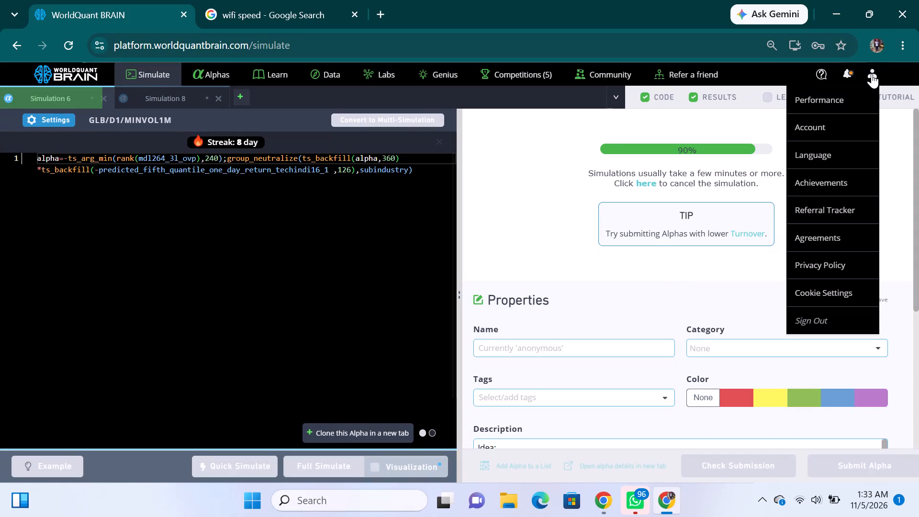
pyautogui.click(815, 95)
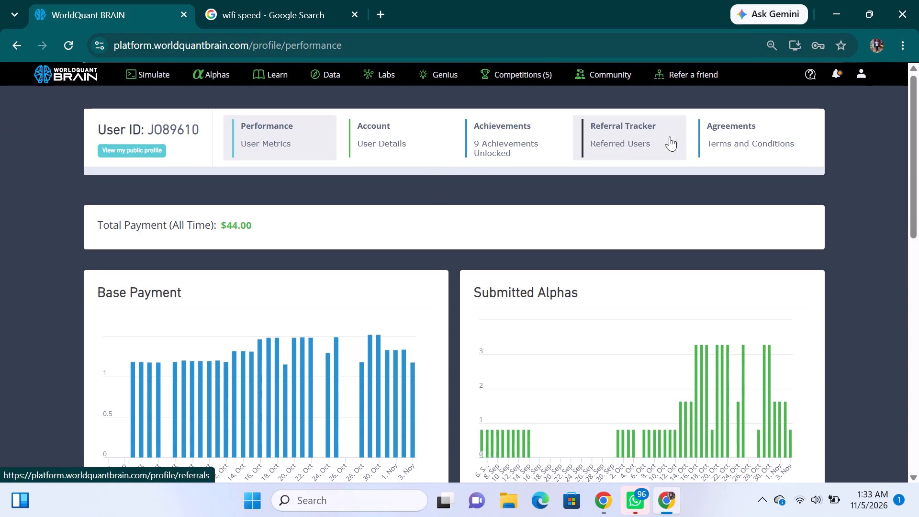
pyautogui.click(149, 76)
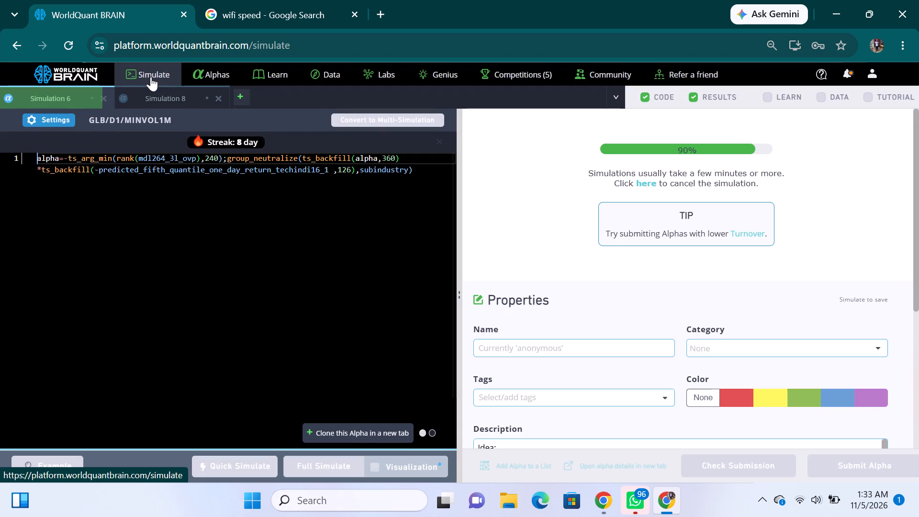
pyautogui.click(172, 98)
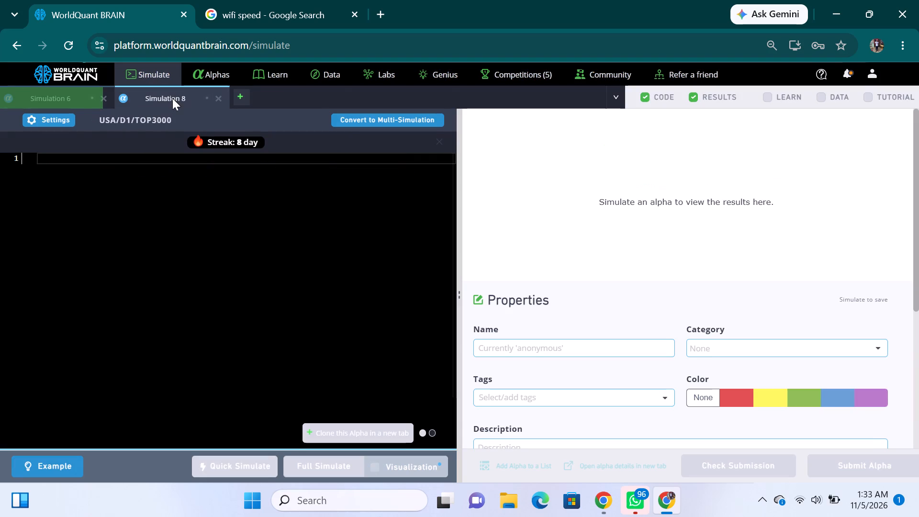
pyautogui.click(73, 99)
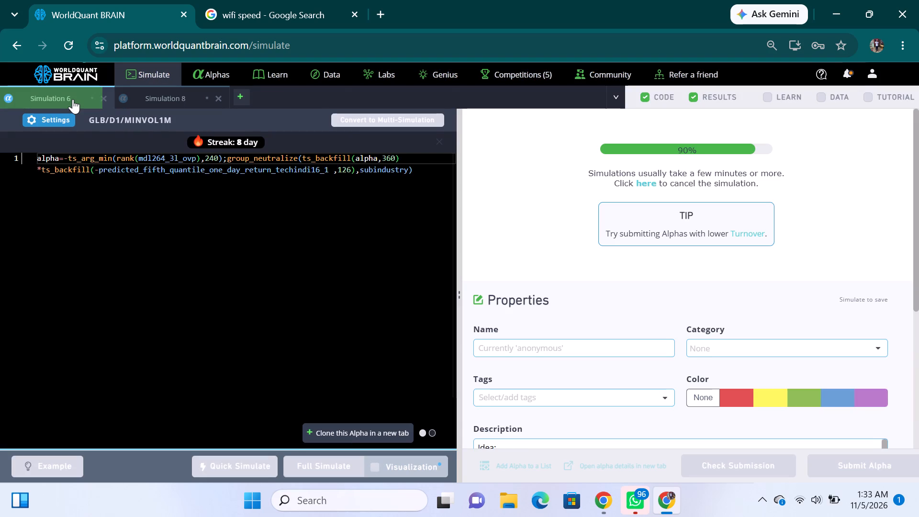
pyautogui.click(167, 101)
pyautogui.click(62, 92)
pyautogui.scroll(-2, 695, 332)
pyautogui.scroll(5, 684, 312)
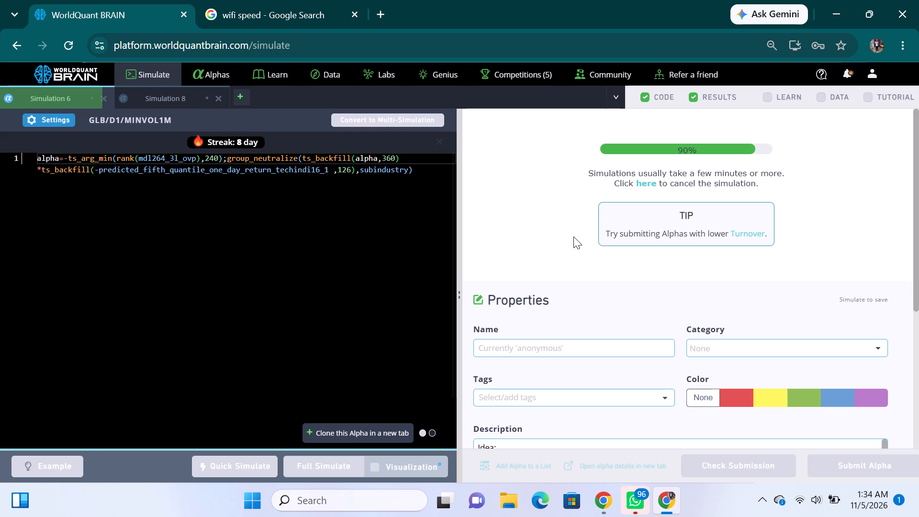
# Run the internet speed test in the wifi speed search results, close it, and return to the WorldQuant BRAIN simulation.
pyautogui.click(256, 16)
pyautogui.click(496, 360)
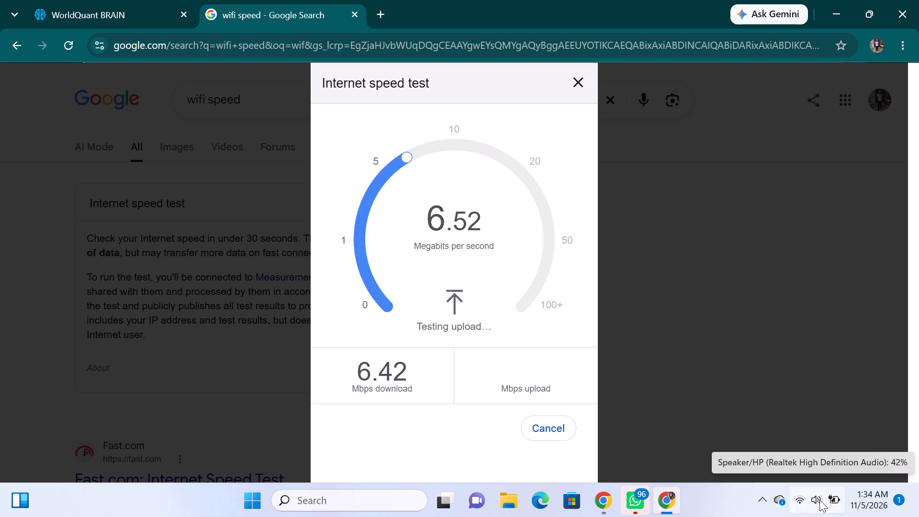
pyautogui.click(817, 498)
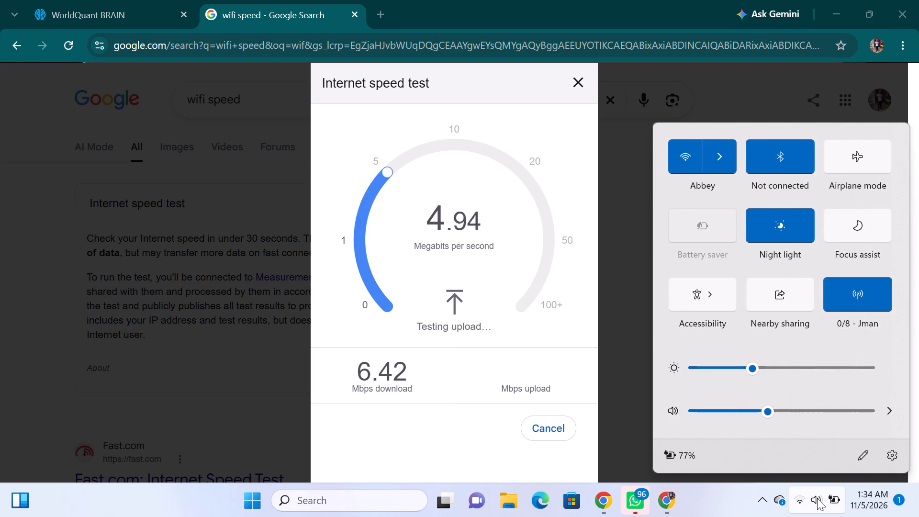
pyautogui.click(817, 498)
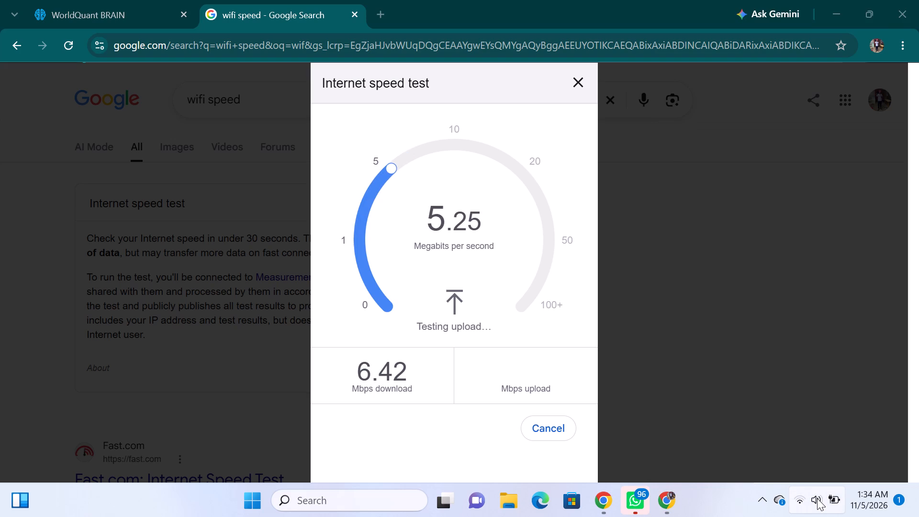
pyautogui.click(578, 81)
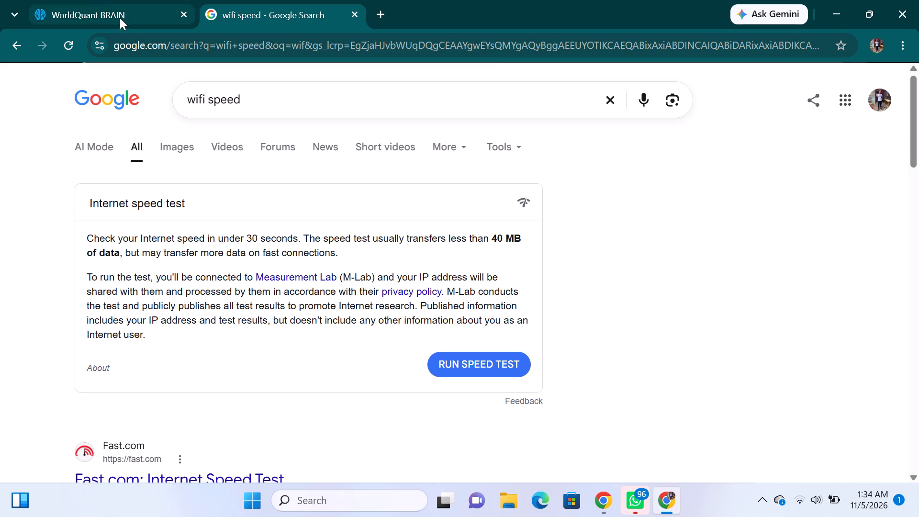
pyautogui.click(120, 18)
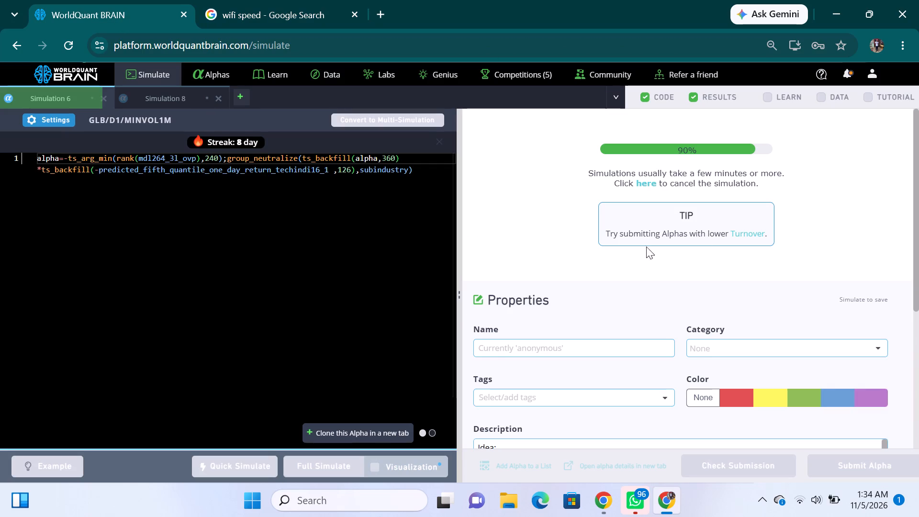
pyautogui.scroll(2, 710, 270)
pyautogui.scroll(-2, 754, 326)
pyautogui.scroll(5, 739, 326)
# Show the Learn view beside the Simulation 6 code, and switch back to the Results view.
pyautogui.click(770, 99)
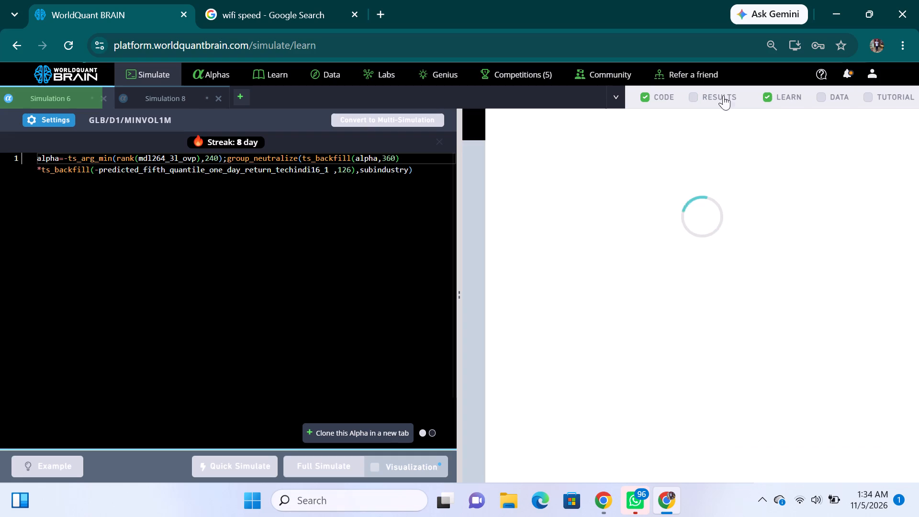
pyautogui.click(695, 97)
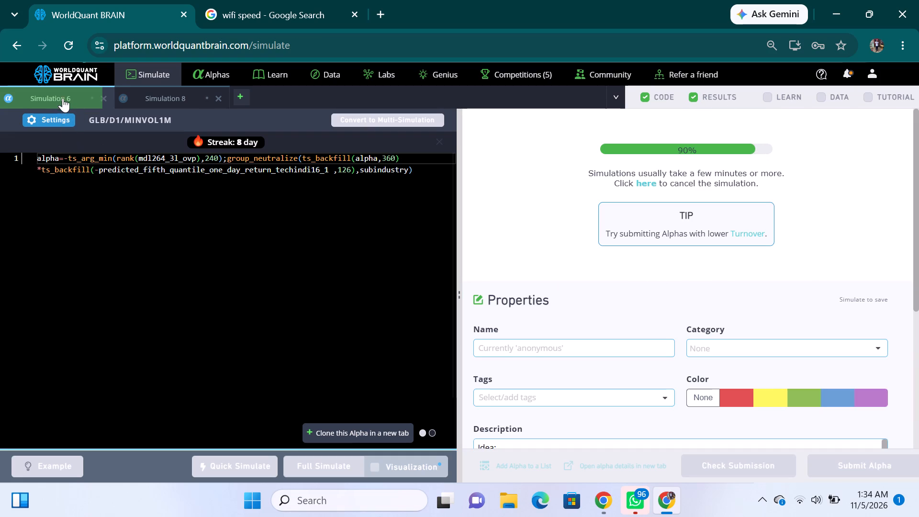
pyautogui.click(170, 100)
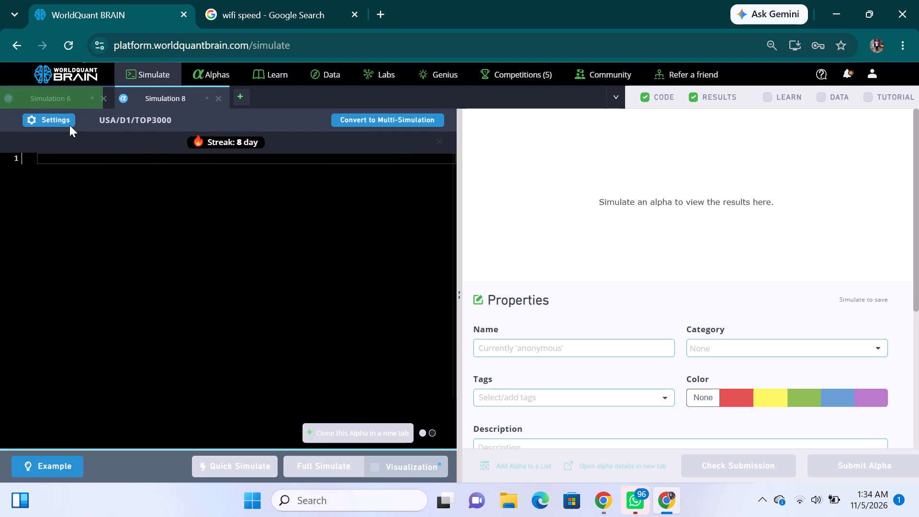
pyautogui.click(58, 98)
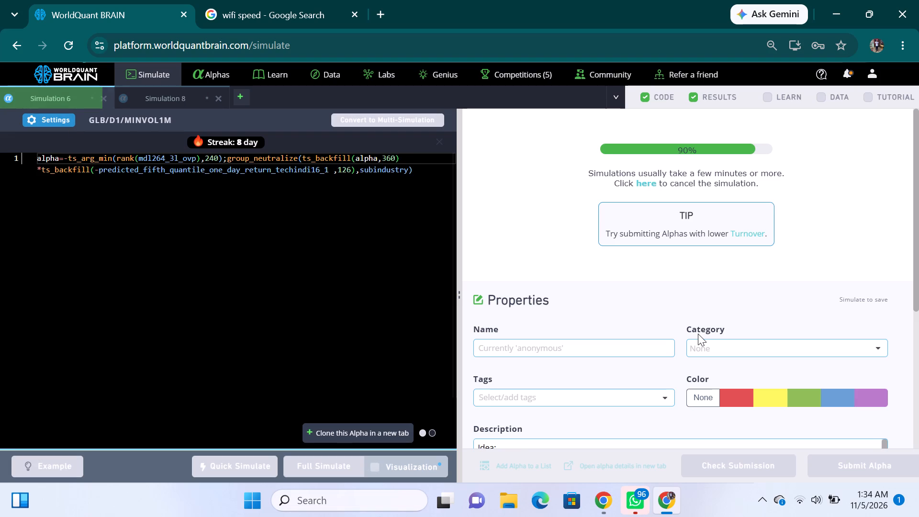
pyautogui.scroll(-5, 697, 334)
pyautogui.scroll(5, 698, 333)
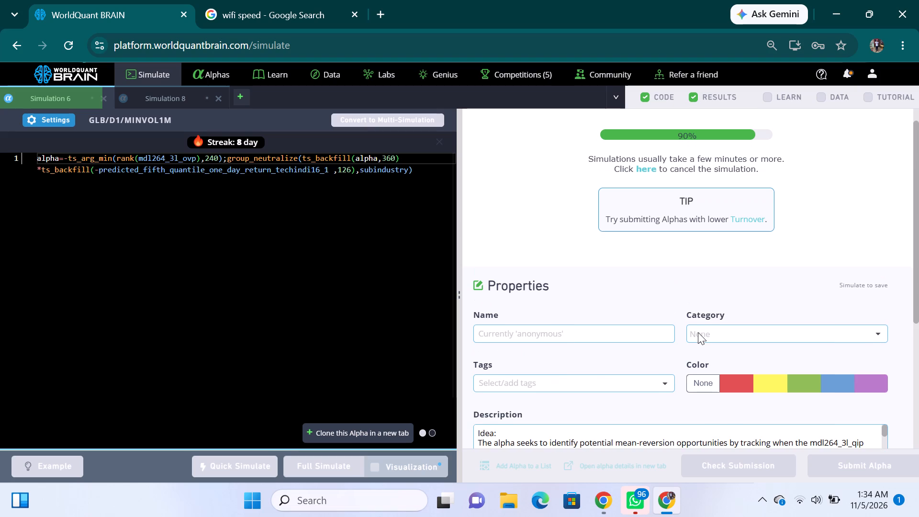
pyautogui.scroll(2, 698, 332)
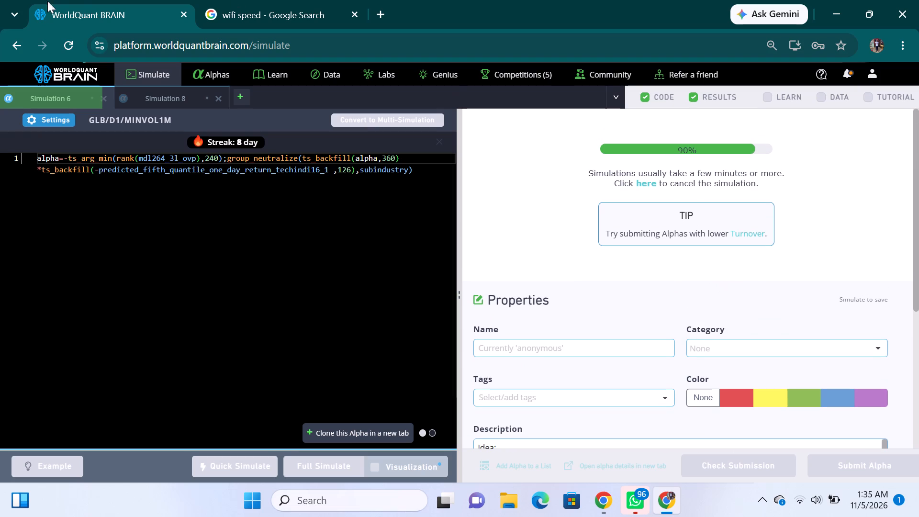
# Review the settings of Simulation 6.
pyautogui.click(53, 121)
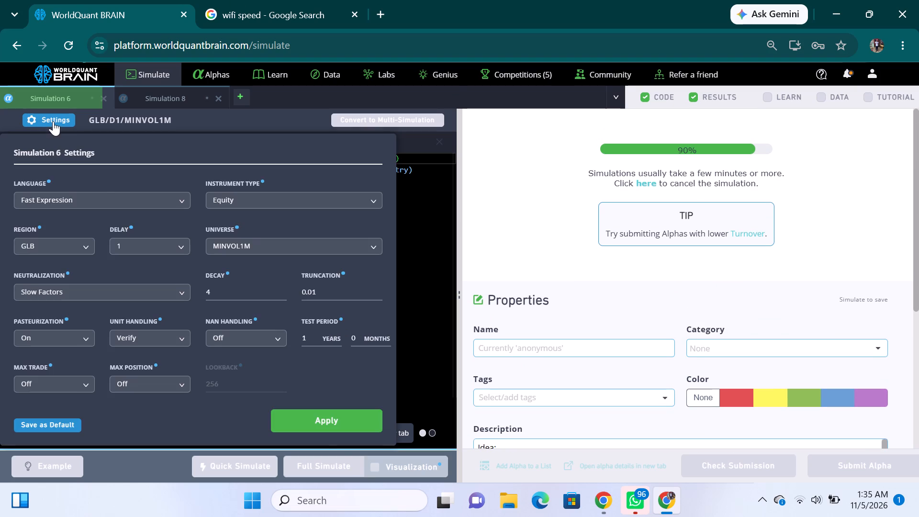
pyautogui.click(324, 421)
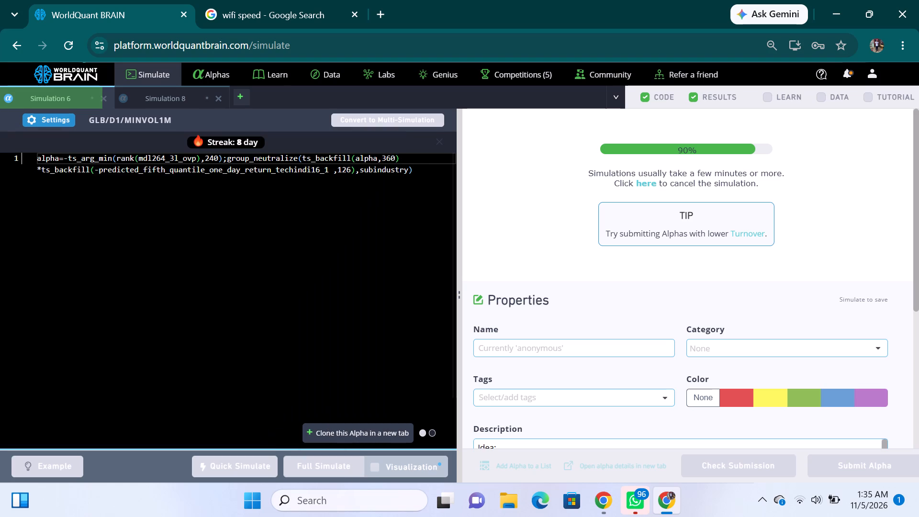
pyautogui.scroll(2, 335, 313)
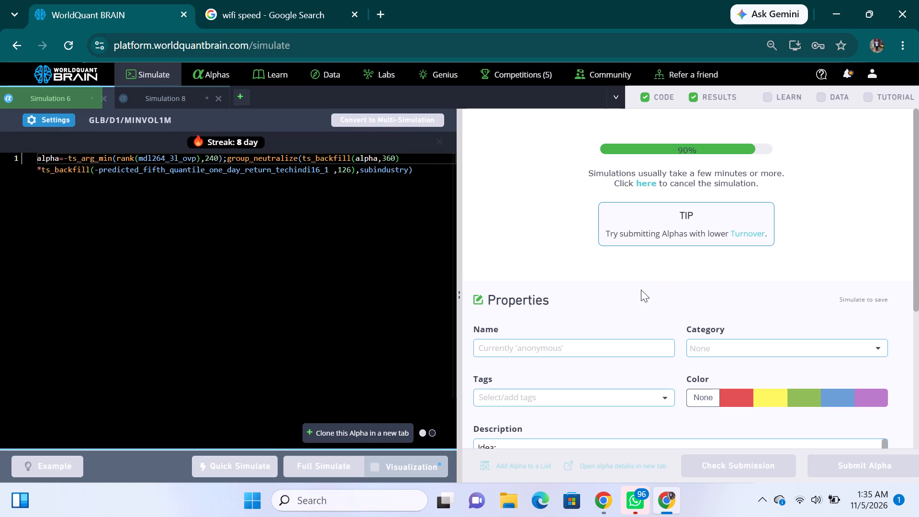
pyautogui.scroll(2, 569, 316)
# Read through the platform notifications, including the Osmosis allocation reminders and alpha tips, and return to the simulation workspace.
pyautogui.click(847, 74)
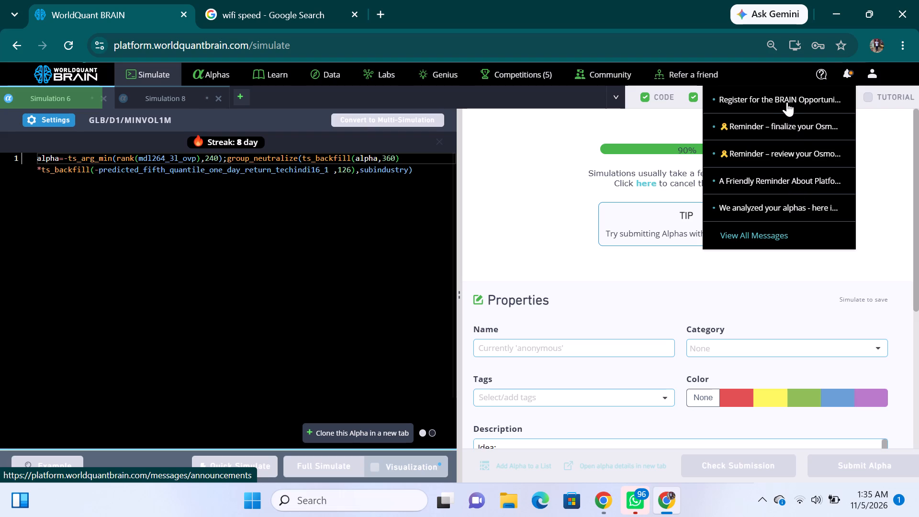
pyautogui.click(786, 131)
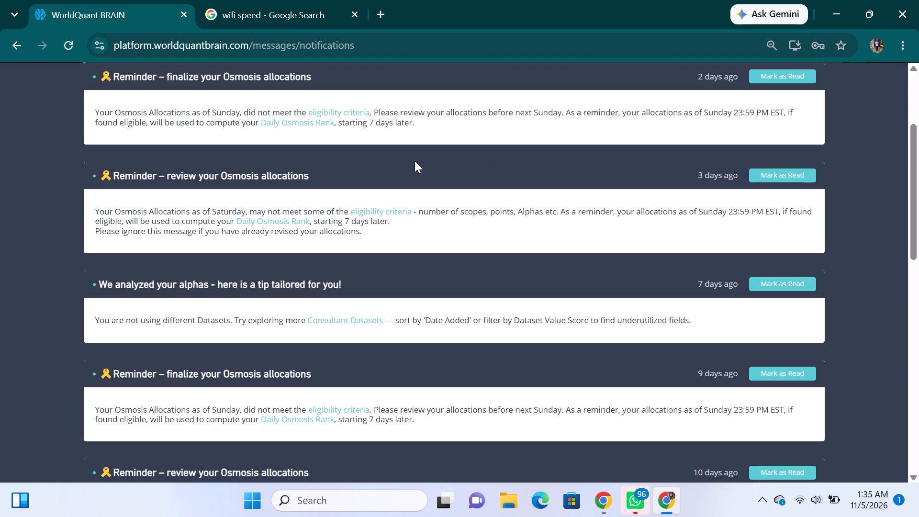
pyautogui.scroll(-1, 335, 195)
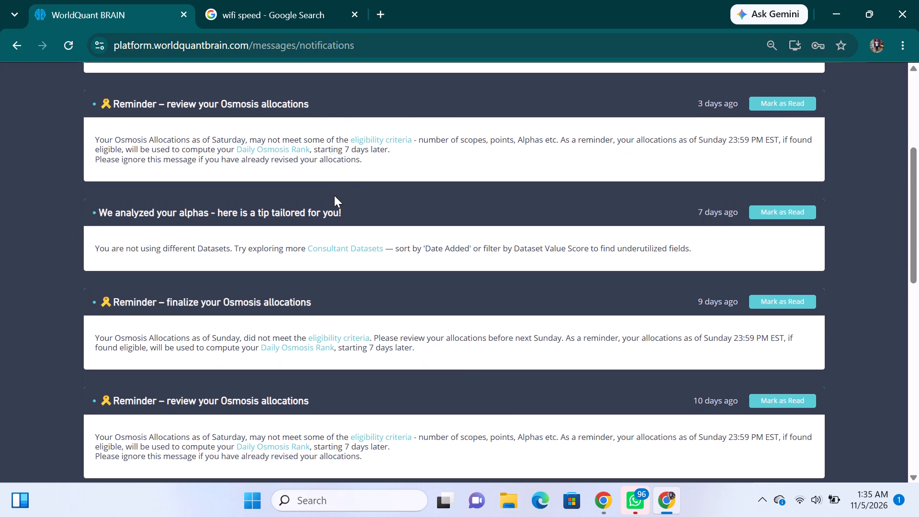
pyautogui.scroll(-1, 346, 192)
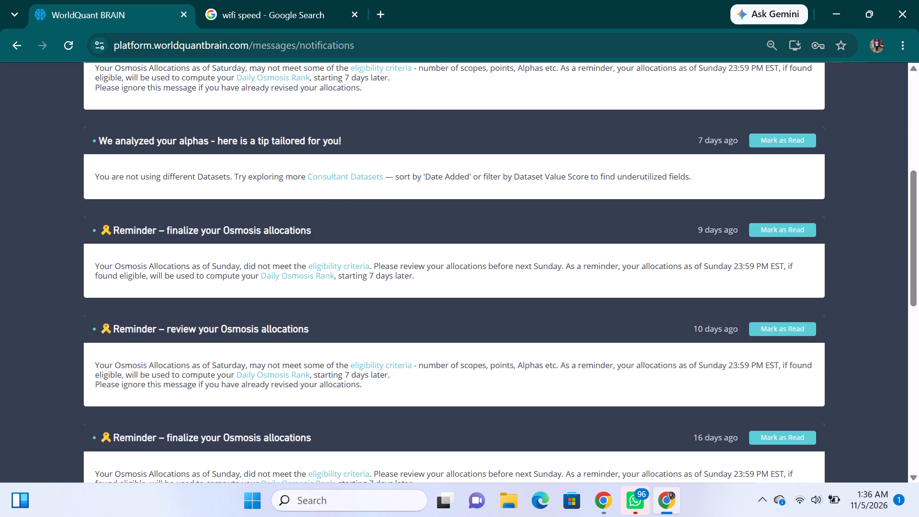
pyautogui.scroll(-1, 477, 216)
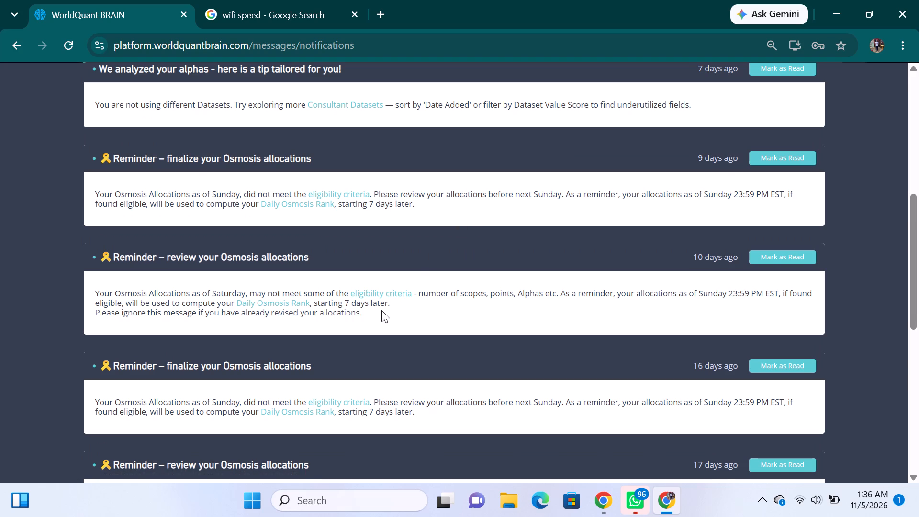
pyautogui.scroll(-4, 381, 310)
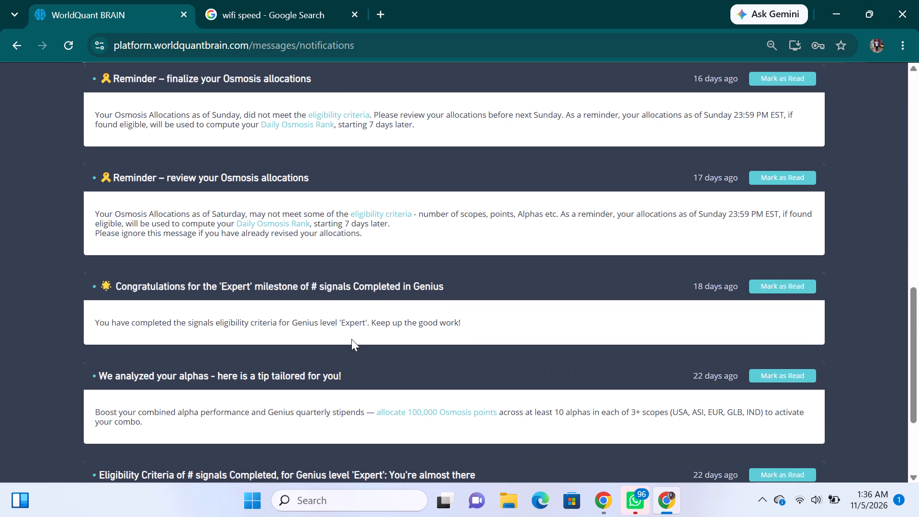
pyautogui.scroll(-1, 353, 337)
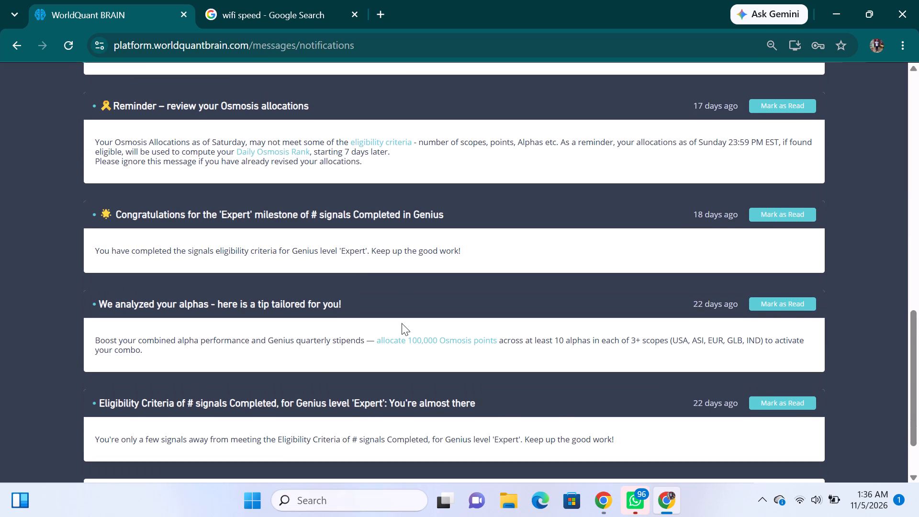
pyautogui.scroll(7, 388, 327)
pyautogui.scroll(2, 335, 299)
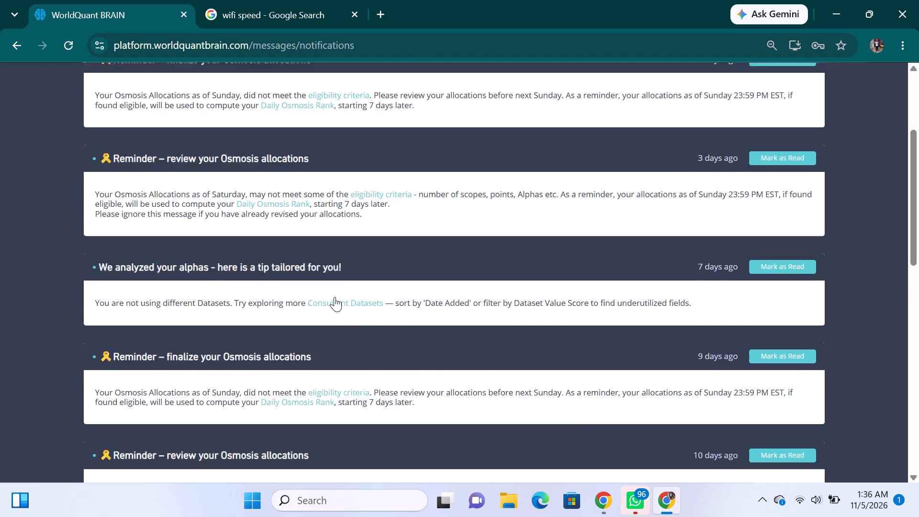
pyautogui.scroll(5, 335, 297)
pyautogui.click(143, 70)
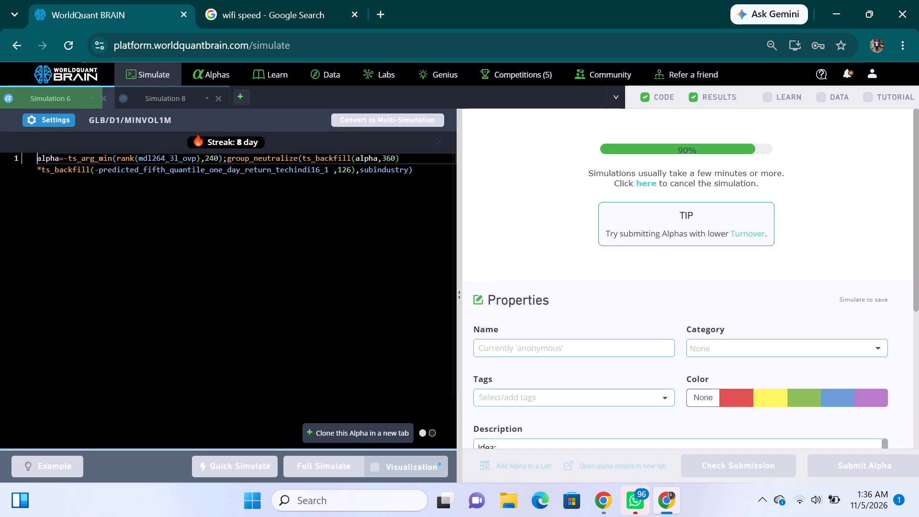
# Reload the simulation page, confirming the reload despite unsaved changes.
pyautogui.scroll(-5, 675, 294)
pyautogui.scroll(3, 664, 291)
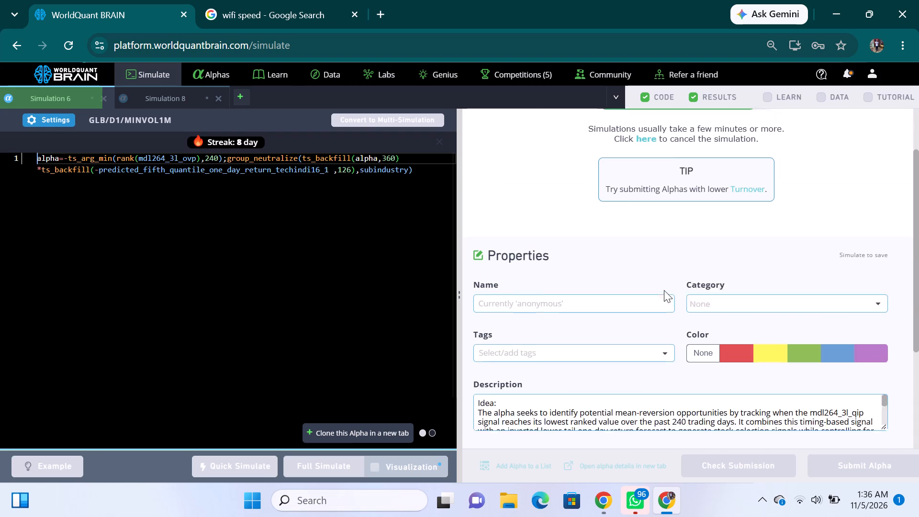
pyautogui.scroll(2, 664, 290)
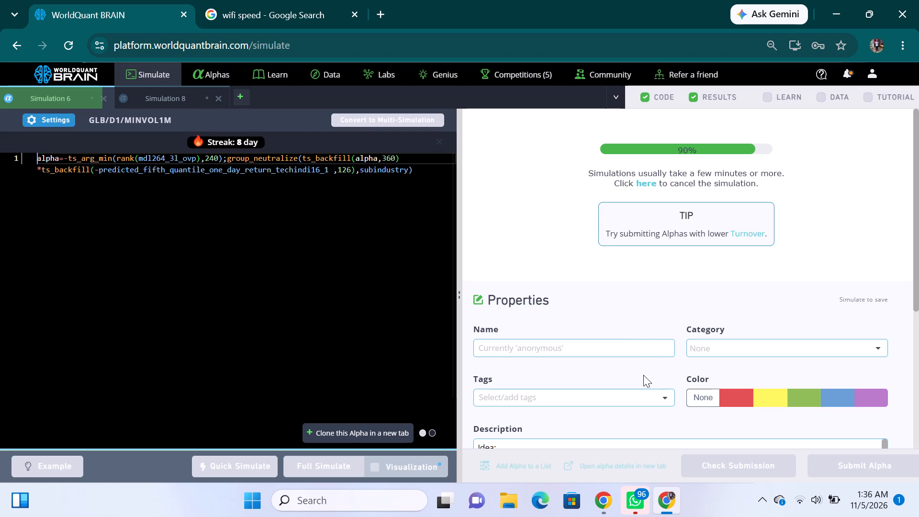
pyautogui.click(68, 44)
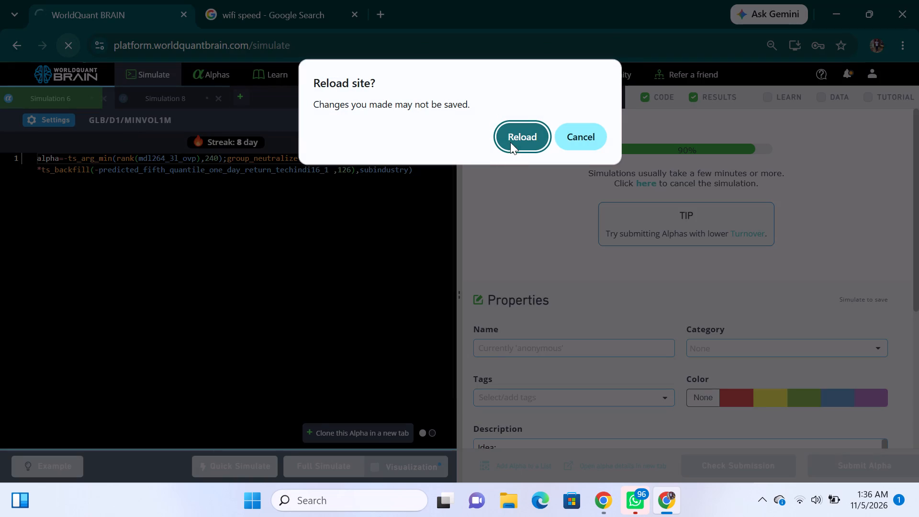
pyautogui.click(510, 142)
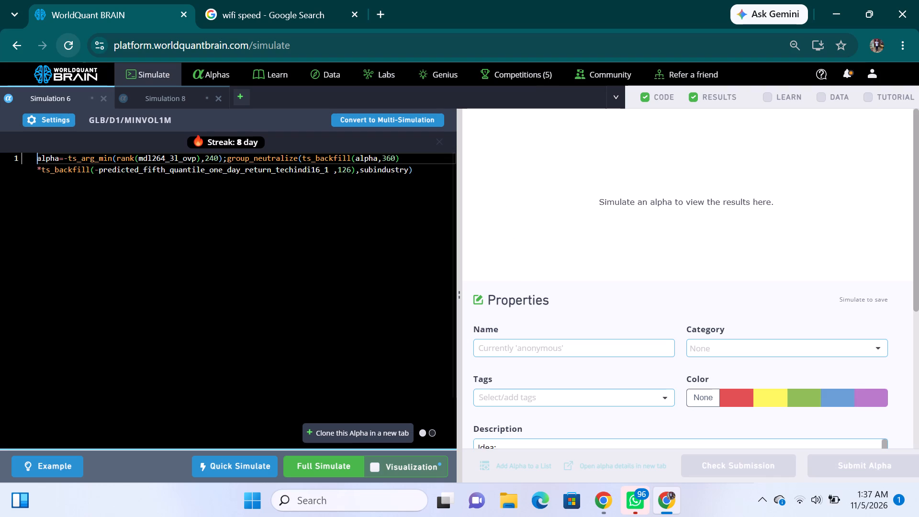
# Start a full simulation of the mdl264_3l_ovp alpha in Simulation 6.
pyautogui.click(55, 122)
pyautogui.click(55, 122)
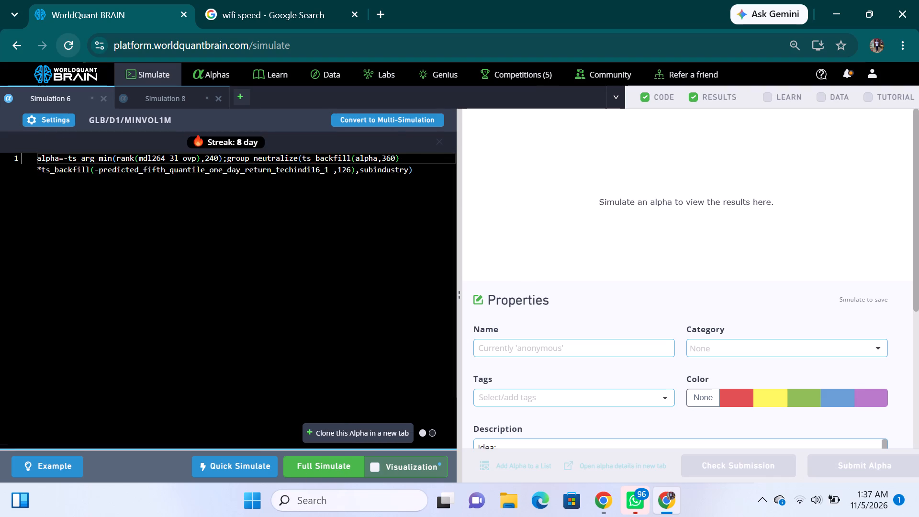
pyautogui.click(313, 468)
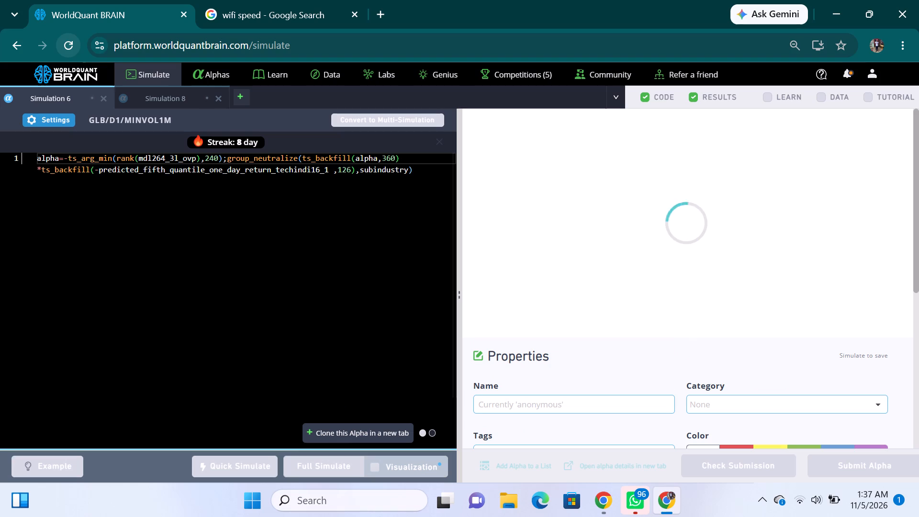
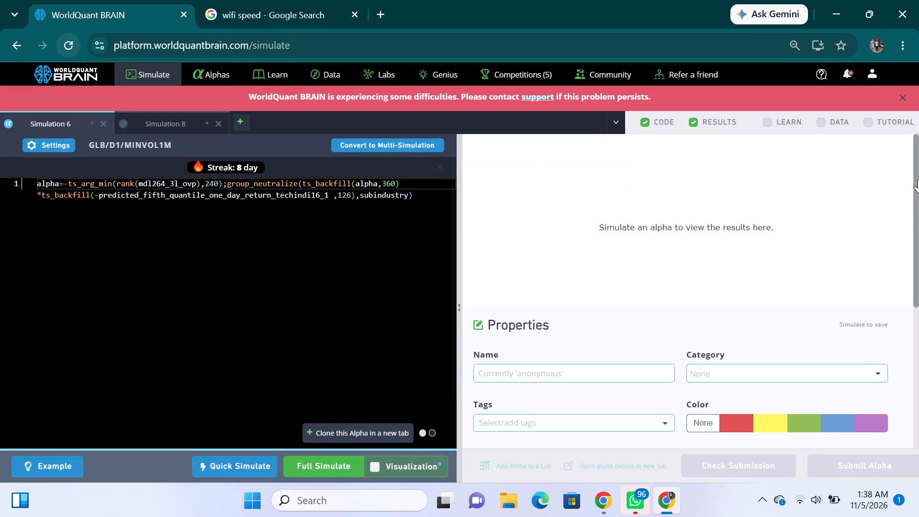
# Dismiss the platform difficulties banner and run the full simulation of the mdl264_3l_ovp alpha in Simulation 6 again.
pyautogui.click(899, 97)
pyautogui.scroll(2, 555, 360)
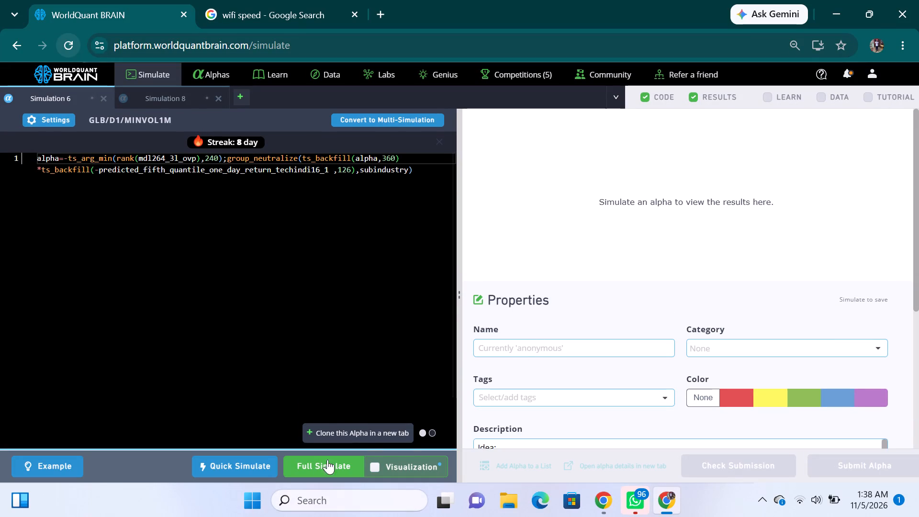
pyautogui.click(312, 468)
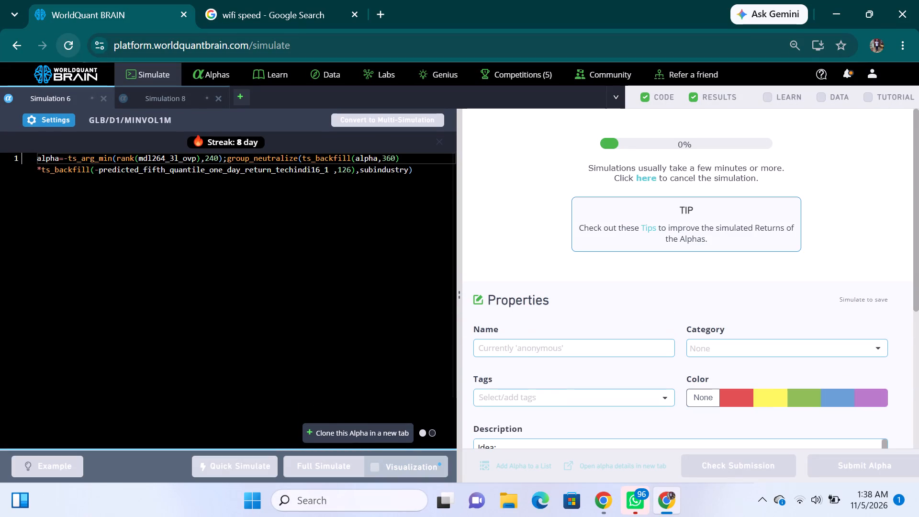